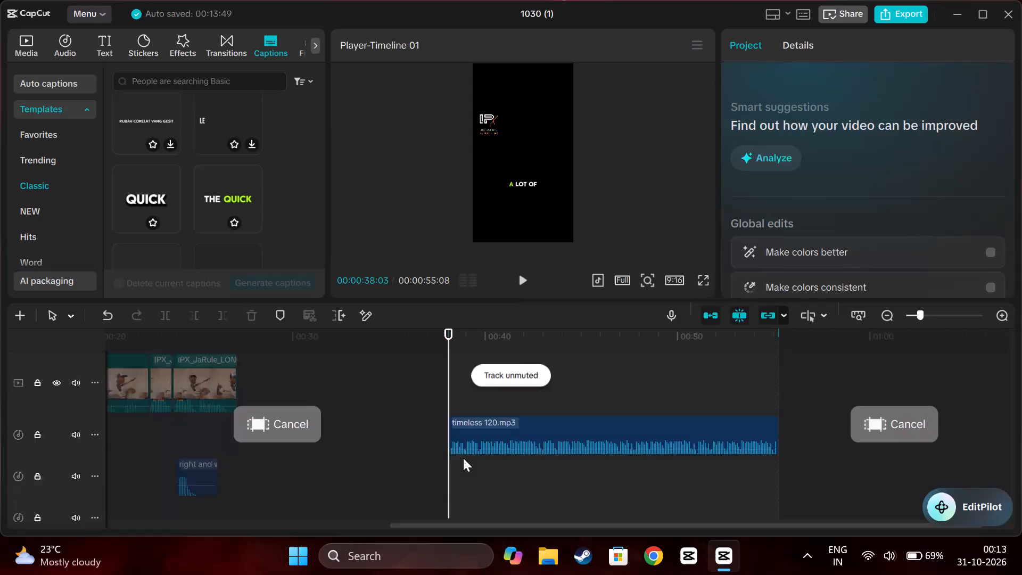
Copy the taco bell.m4a sound effect from the timeline's beginning and paste it at 00:00:38:03.
{"action": "scroll", "coordinate": [426, 465], "scroll_direction": "right", "scroll_amount": 9}
{"action": "scroll", "coordinate": [263, 459], "scroll_direction": "right", "scroll_amount": 4}
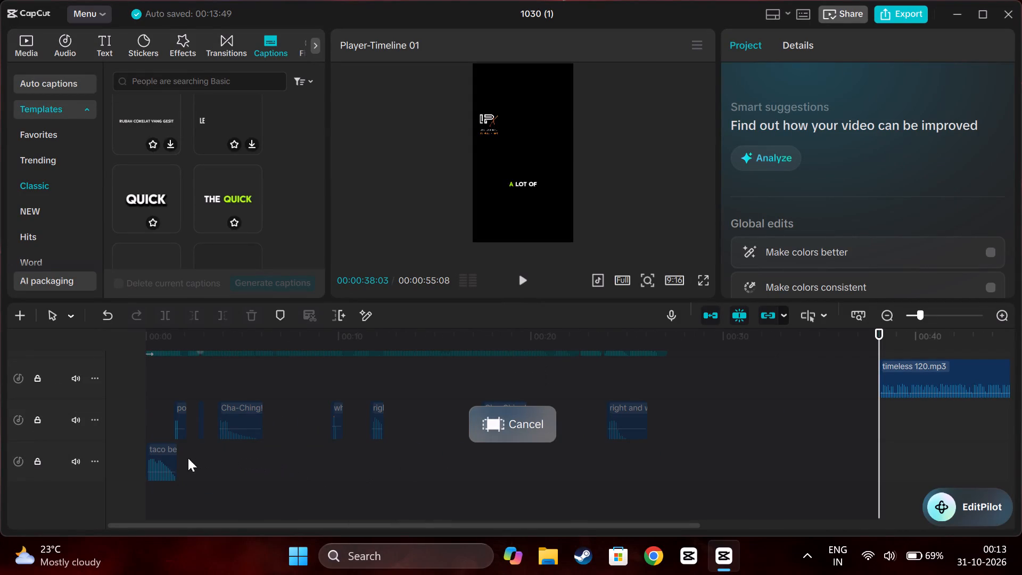
{"action": "scroll", "coordinate": [159, 464], "scroll_direction": "right", "scroll_amount": 2}
{"action": "left_click", "coordinate": [159, 464]}
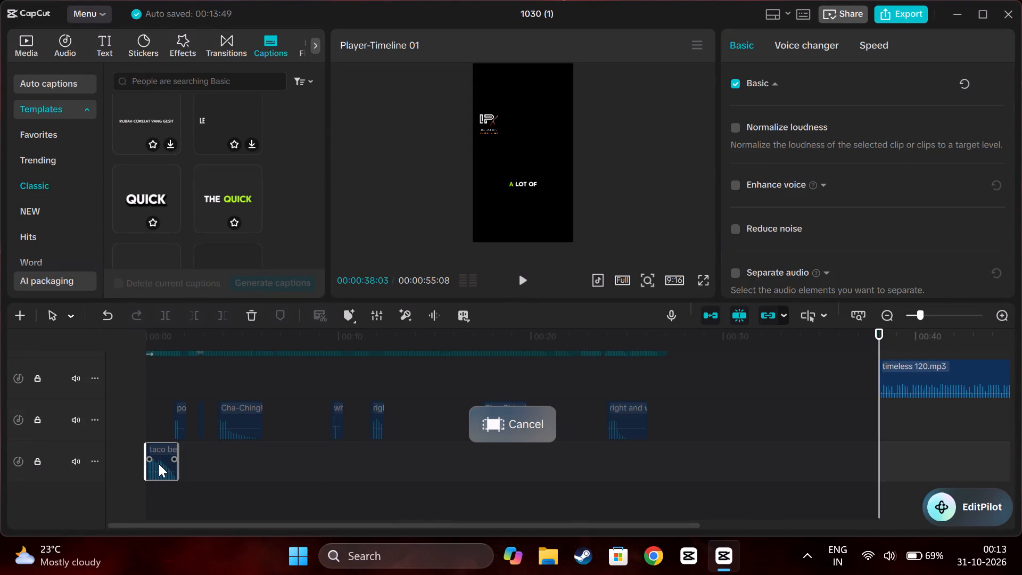
{"action": "key", "text": "ctrl+c"}
{"action": "scroll", "coordinate": [159, 464], "scroll_direction": "left", "scroll_amount": 1}
{"action": "scroll", "coordinate": [413, 454], "scroll_direction": "up", "scroll_amount": 4}
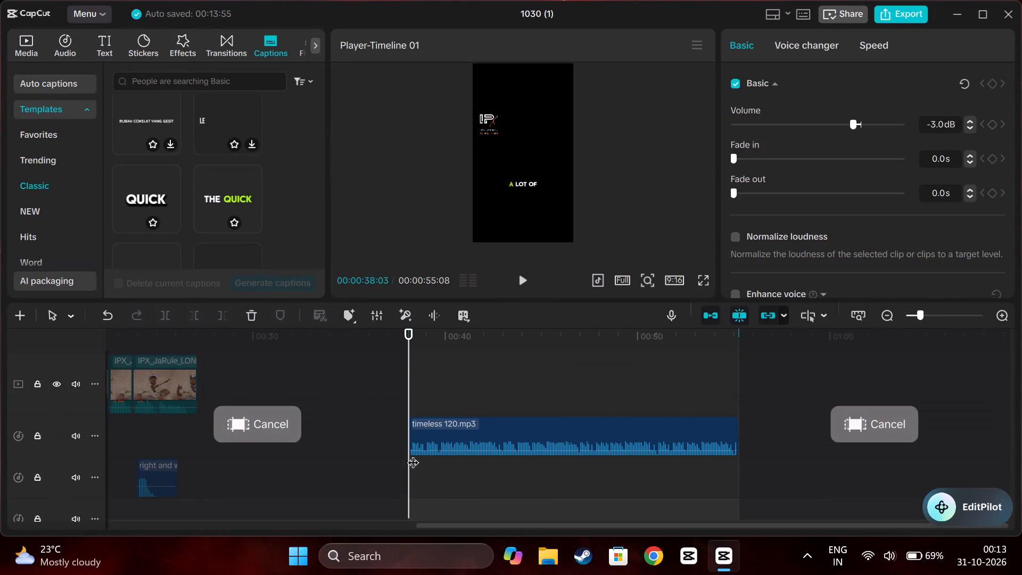
{"action": "scroll", "coordinate": [413, 454], "scroll_direction": "up", "scroll_amount": 4}
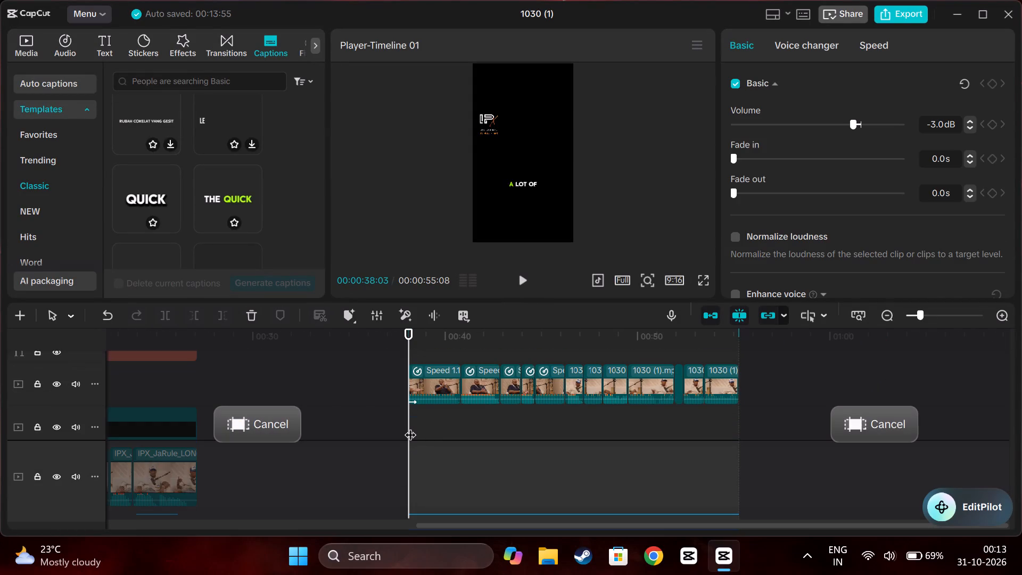
{"action": "key", "text": "ctrl+v"}
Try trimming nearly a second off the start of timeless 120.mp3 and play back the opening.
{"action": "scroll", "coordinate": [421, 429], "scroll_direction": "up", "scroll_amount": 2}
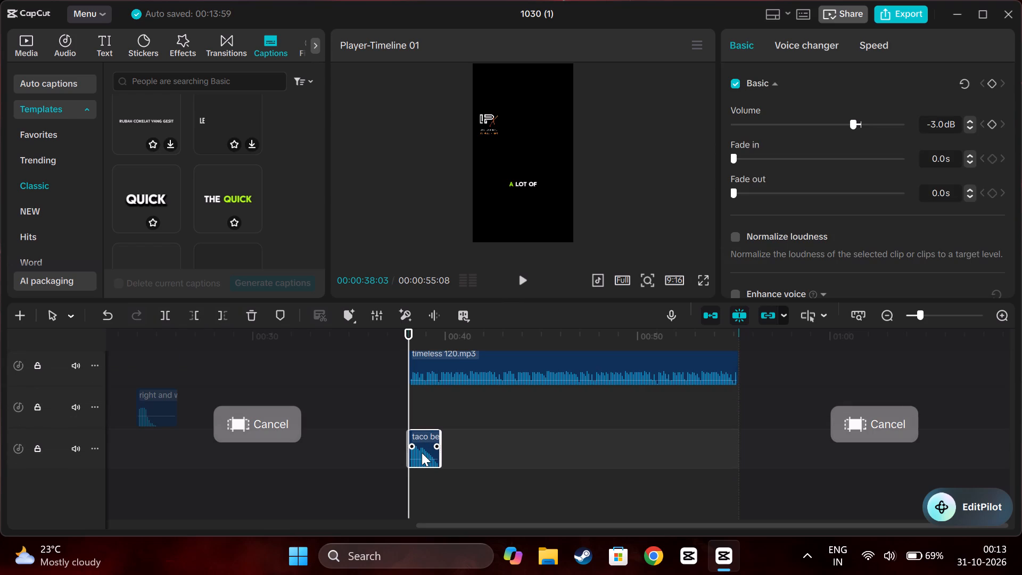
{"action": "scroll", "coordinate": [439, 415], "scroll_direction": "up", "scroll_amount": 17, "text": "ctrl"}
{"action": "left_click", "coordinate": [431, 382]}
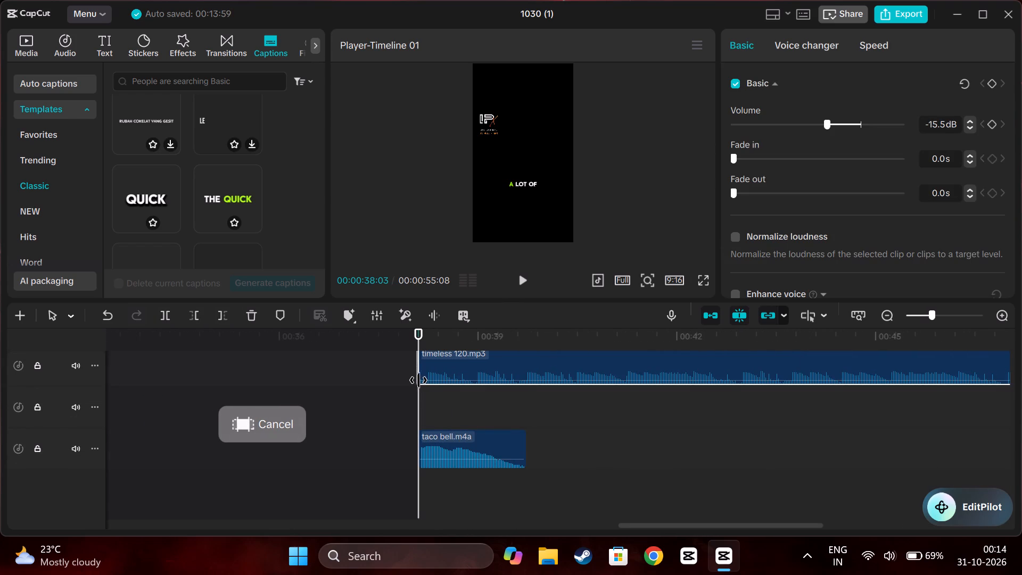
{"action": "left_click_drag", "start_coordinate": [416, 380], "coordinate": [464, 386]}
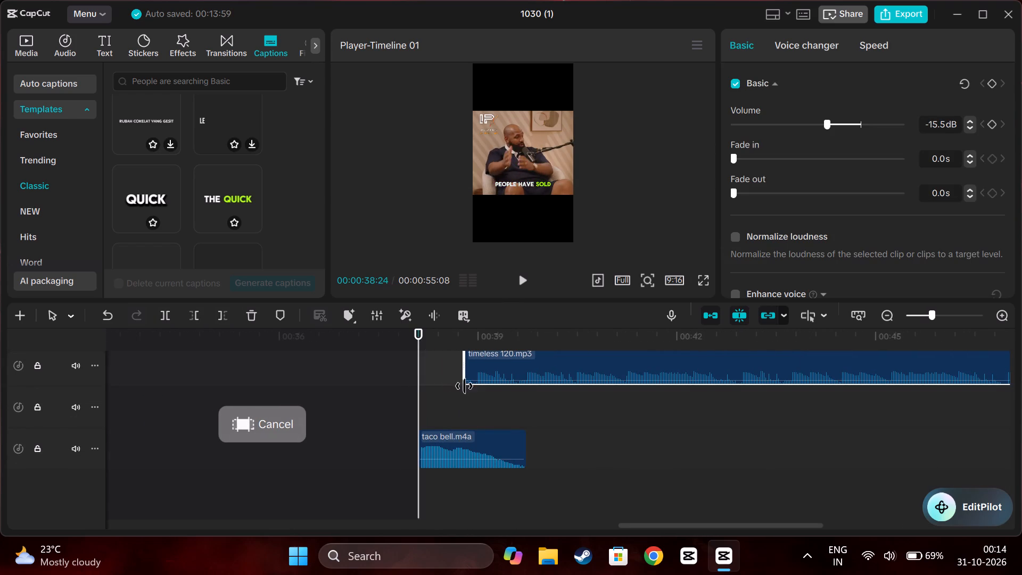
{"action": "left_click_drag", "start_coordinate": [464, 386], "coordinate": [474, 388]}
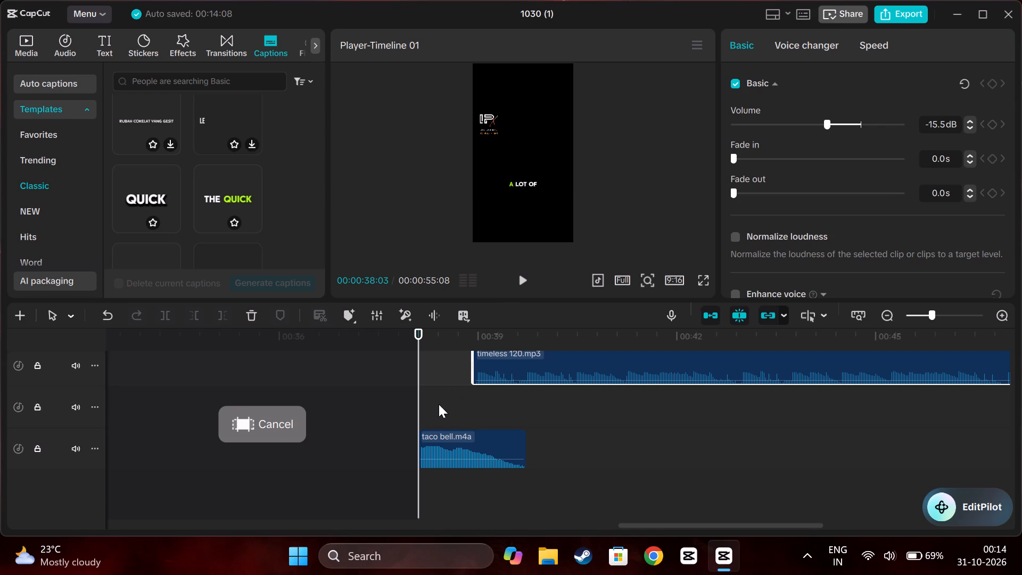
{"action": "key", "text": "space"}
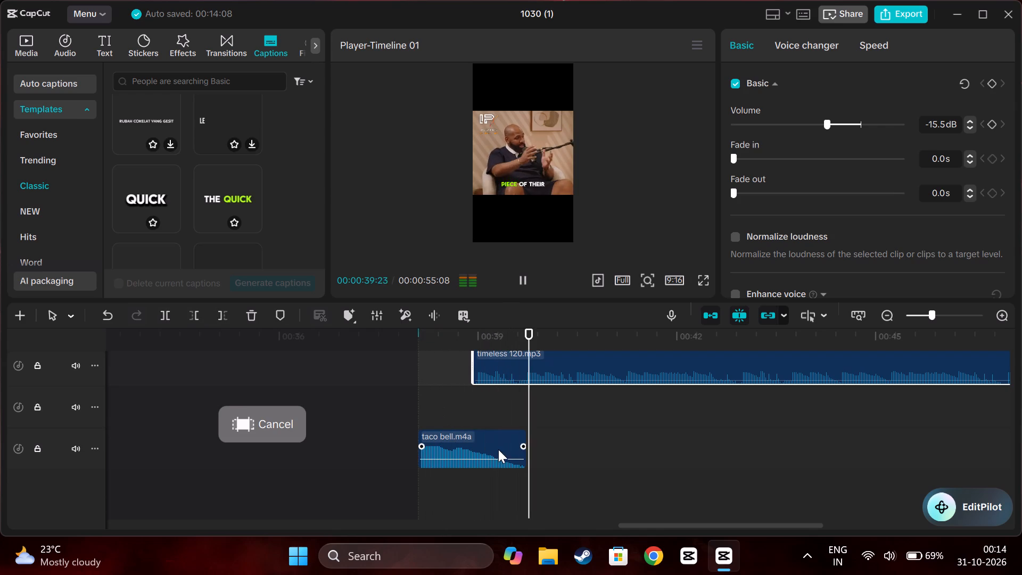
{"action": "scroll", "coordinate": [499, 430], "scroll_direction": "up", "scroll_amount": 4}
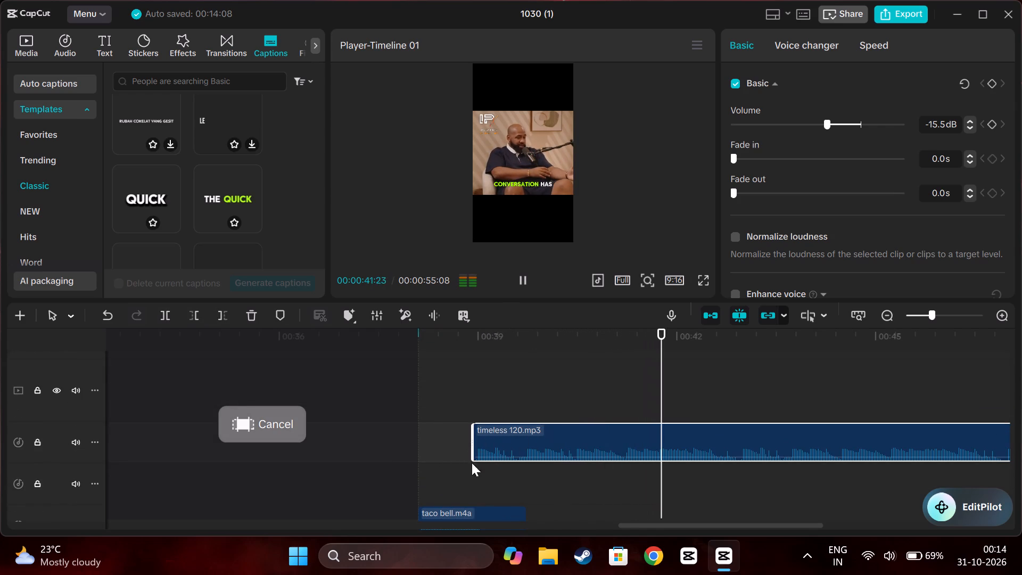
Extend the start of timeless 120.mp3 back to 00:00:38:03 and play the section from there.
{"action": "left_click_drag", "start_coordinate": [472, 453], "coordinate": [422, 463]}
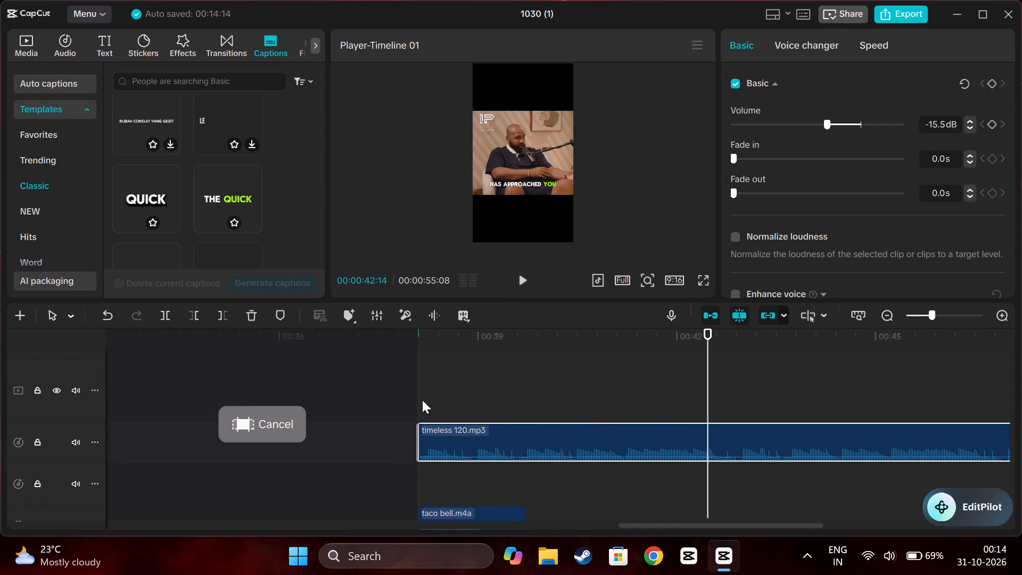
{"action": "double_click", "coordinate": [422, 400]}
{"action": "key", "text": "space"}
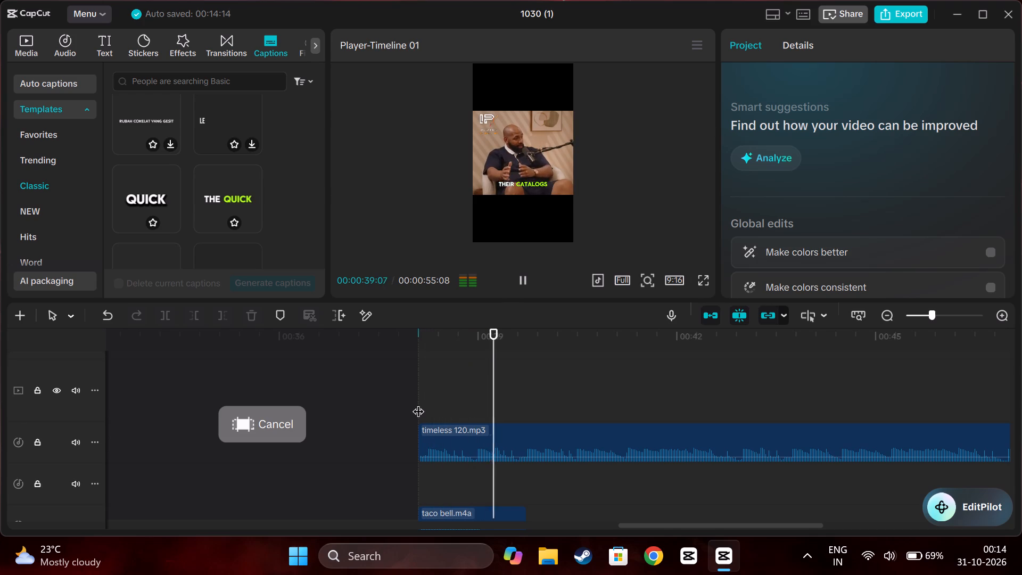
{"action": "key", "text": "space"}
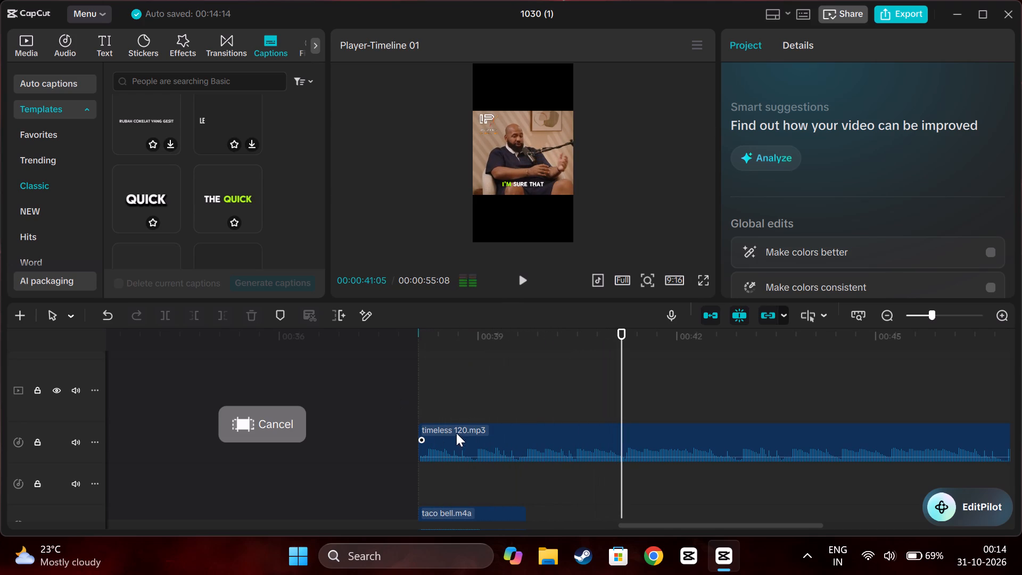
Trim the start of timeless 120.mp3 to about 00:00:38:12.
{"action": "left_click", "coordinate": [419, 449]}
{"action": "left_click_drag", "start_coordinate": [416, 456], "coordinate": [422, 457]}
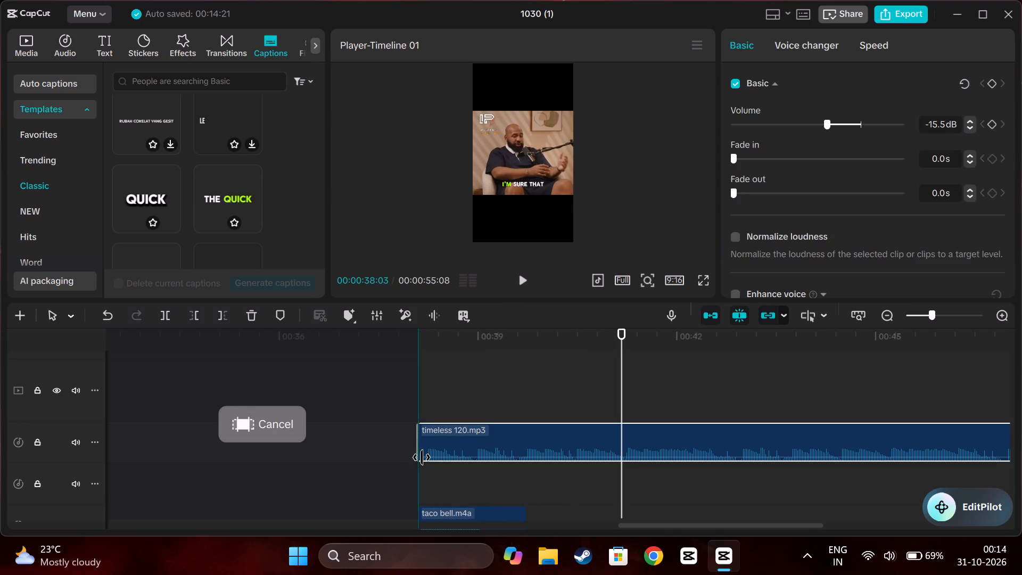
{"action": "left_click_drag", "start_coordinate": [422, 457], "coordinate": [439, 458]}
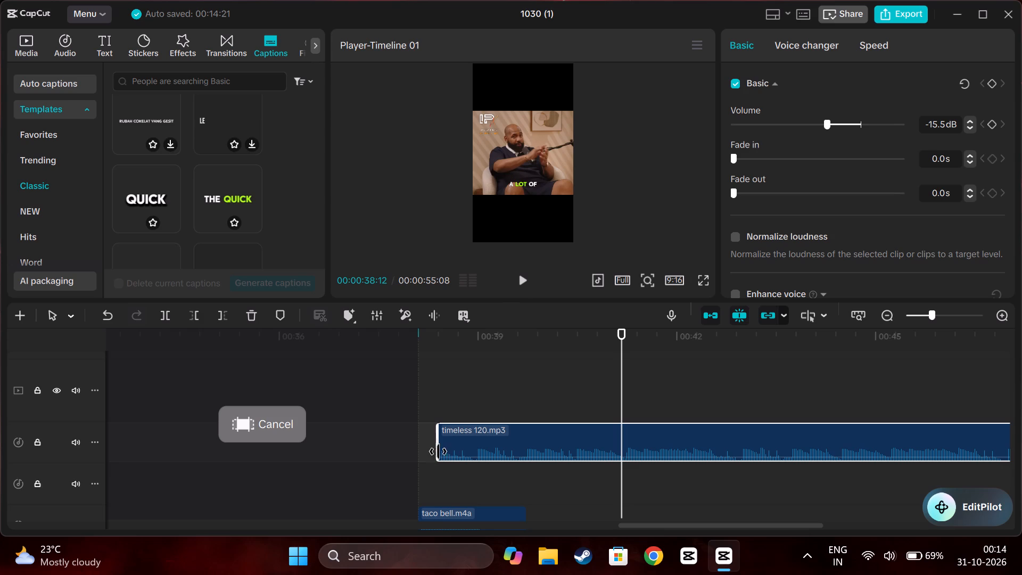
Play the edited section from about 00:00:38:03 to review the audio and the cuts between the 1030 (1).mp4 clips.
{"action": "left_click", "coordinate": [425, 416]}
{"action": "left_click_drag", "start_coordinate": [425, 416], "coordinate": [410, 415]}
{"action": "key", "text": "space"}
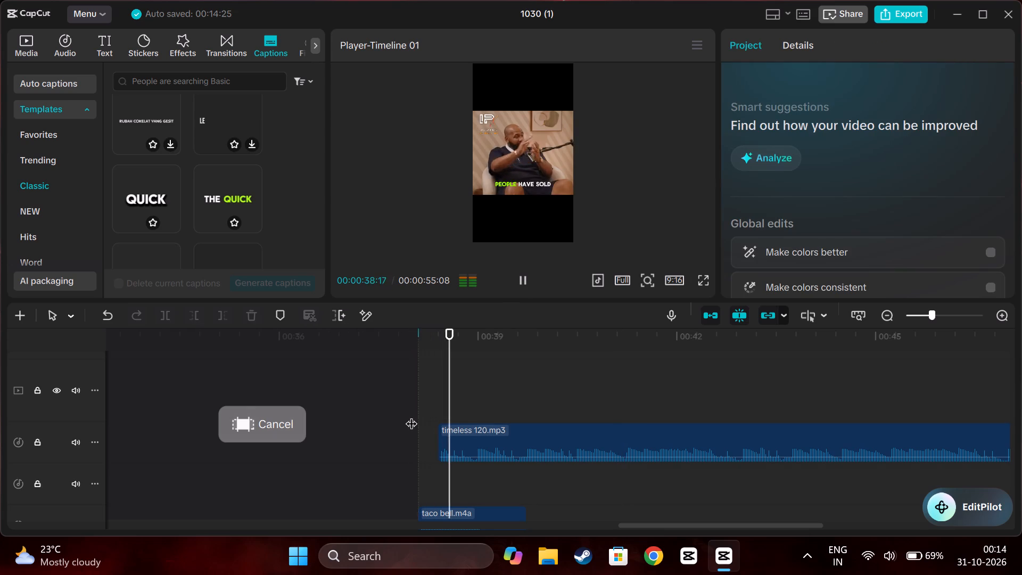
{"action": "scroll", "coordinate": [538, 466], "scroll_direction": "down", "scroll_amount": 3}
{"action": "scroll", "coordinate": [537, 467], "scroll_direction": "up", "scroll_amount": 6}
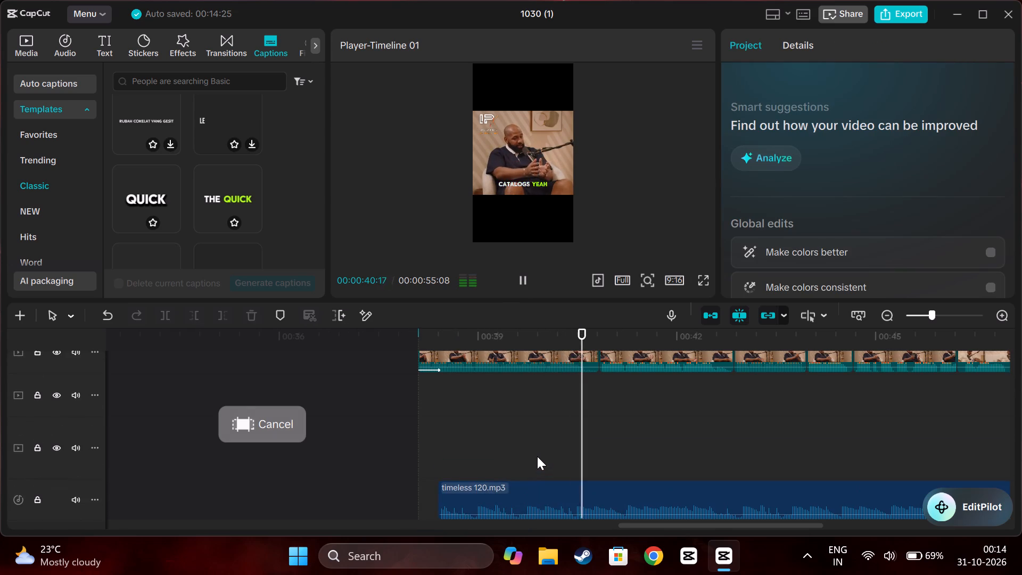
{"action": "scroll", "coordinate": [643, 433], "scroll_direction": "up", "scroll_amount": 2}
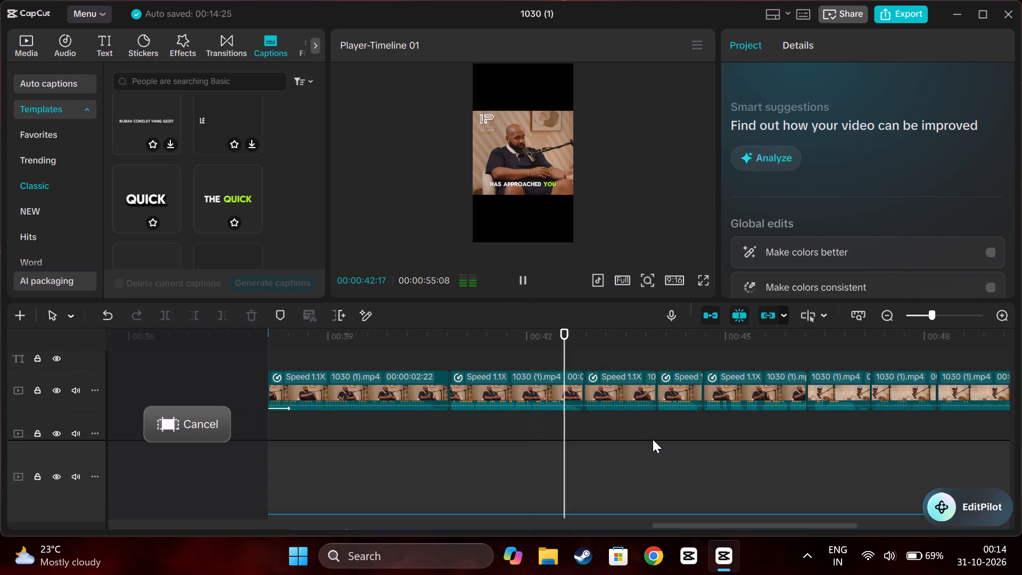
{"action": "scroll", "coordinate": [653, 439], "scroll_direction": "up", "scroll_amount": 1}
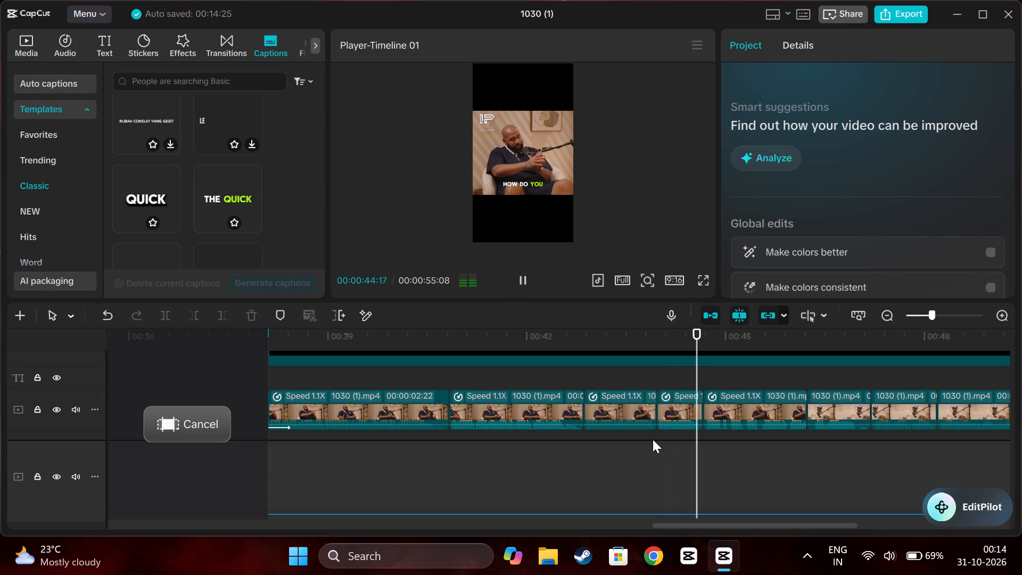
{"action": "scroll", "coordinate": [653, 439], "scroll_direction": "left", "scroll_amount": 2}
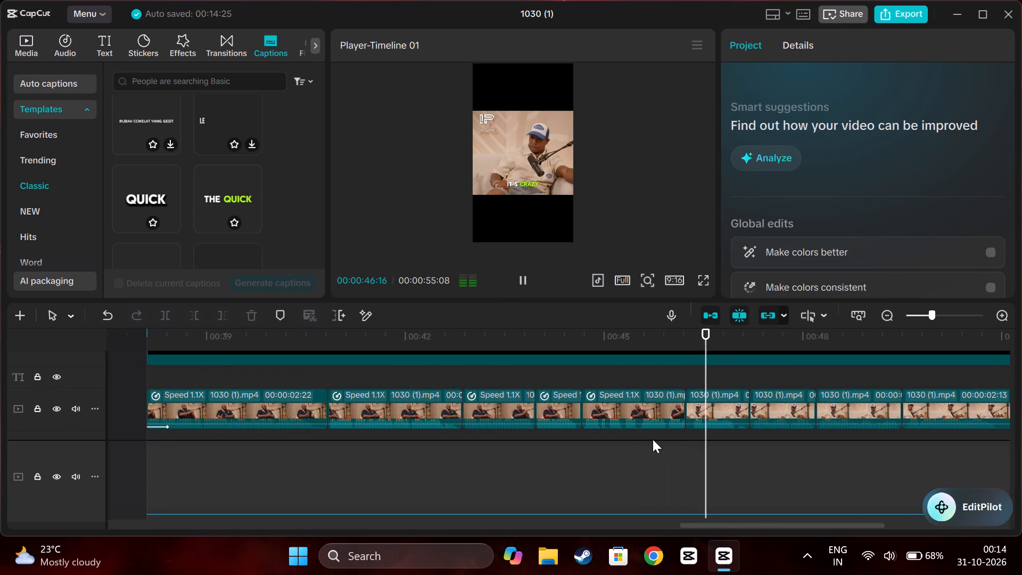
{"action": "key", "text": "space"}
Place the playhead on the clip cut at 00:00:46:07 and search the transitions for "lights".
{"action": "left_click", "coordinate": [681, 440]}
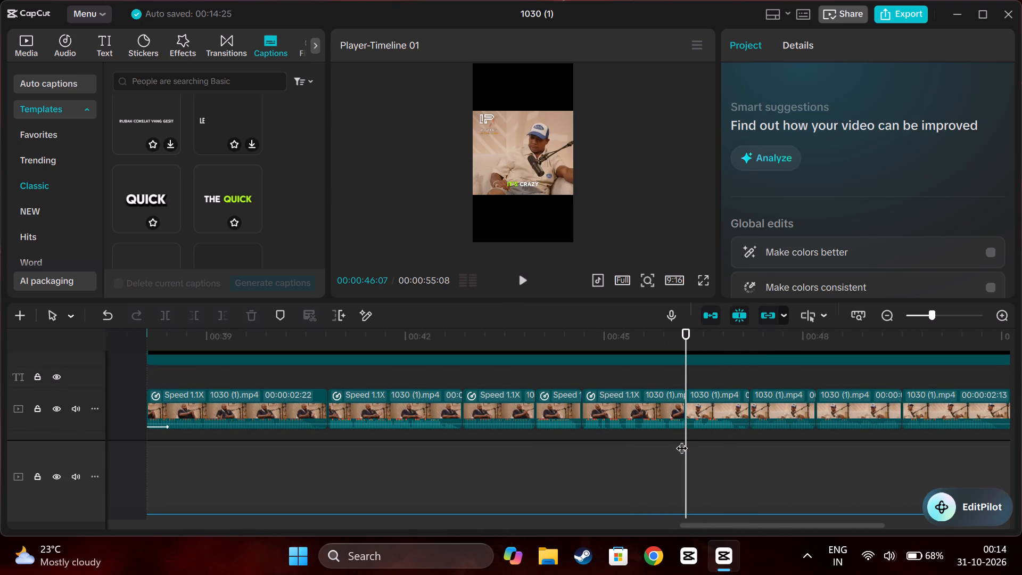
{"action": "left_click", "coordinate": [229, 45]}
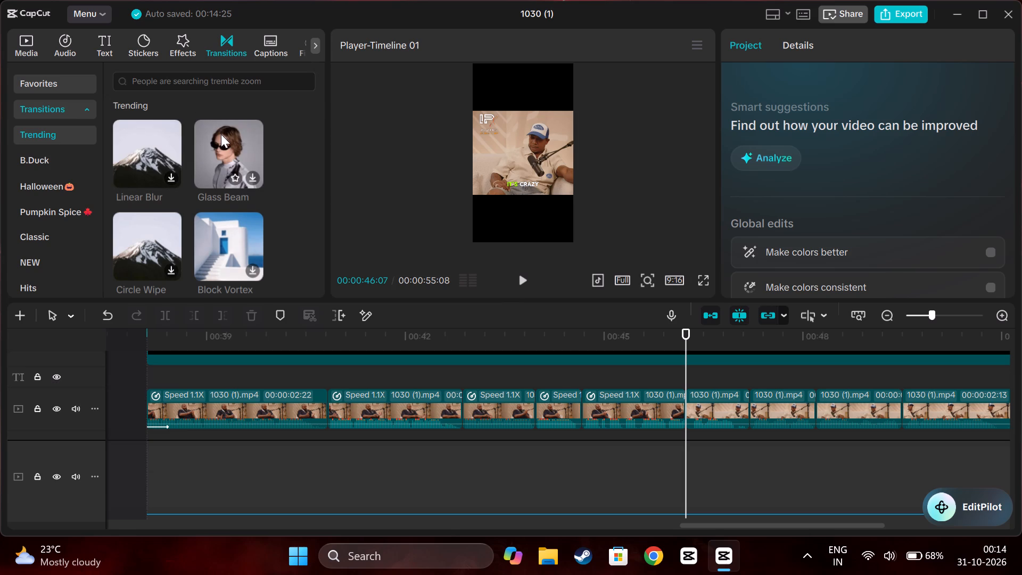
{"action": "left_click", "coordinate": [162, 77]}
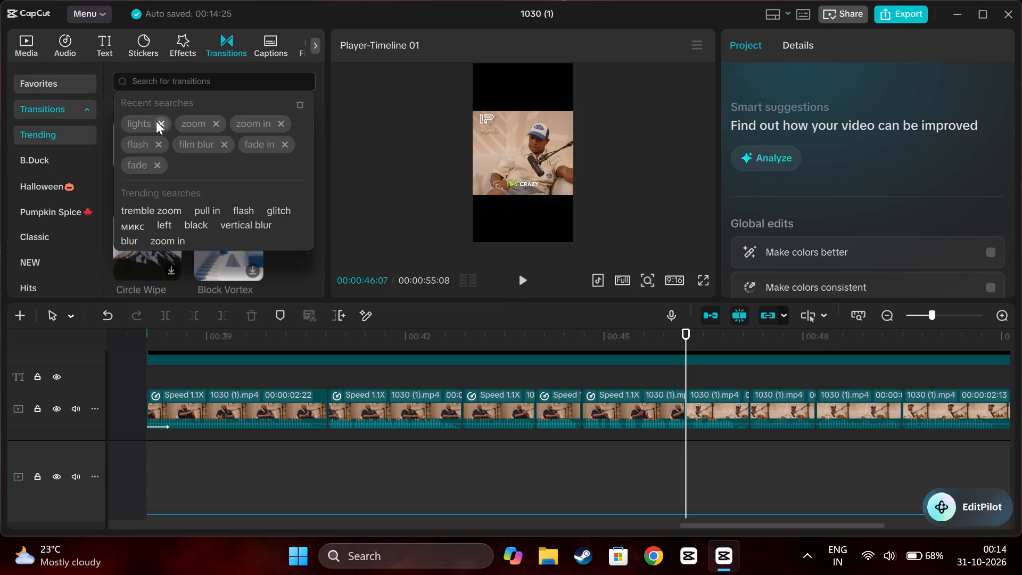
{"action": "left_click", "coordinate": [149, 123]}
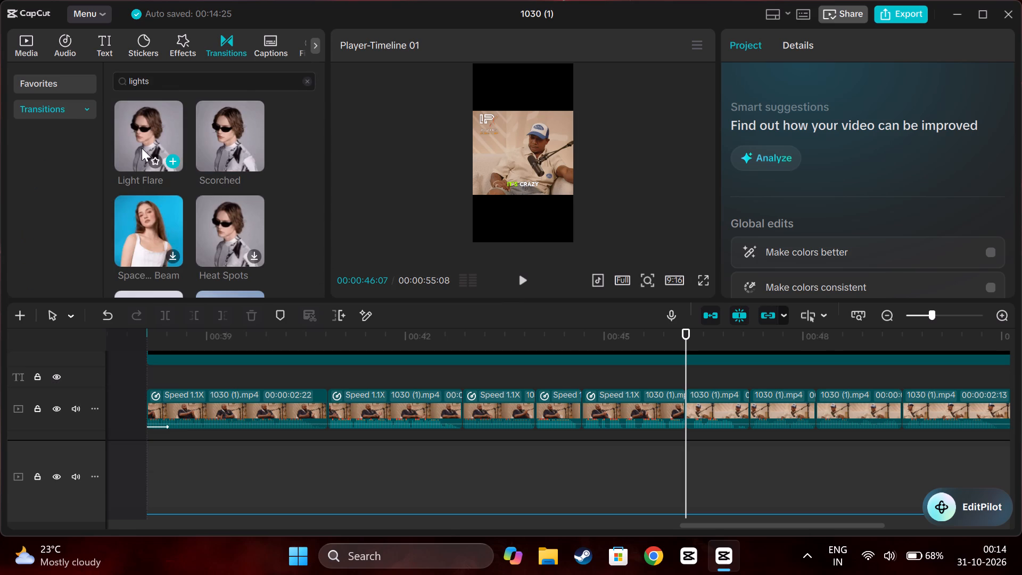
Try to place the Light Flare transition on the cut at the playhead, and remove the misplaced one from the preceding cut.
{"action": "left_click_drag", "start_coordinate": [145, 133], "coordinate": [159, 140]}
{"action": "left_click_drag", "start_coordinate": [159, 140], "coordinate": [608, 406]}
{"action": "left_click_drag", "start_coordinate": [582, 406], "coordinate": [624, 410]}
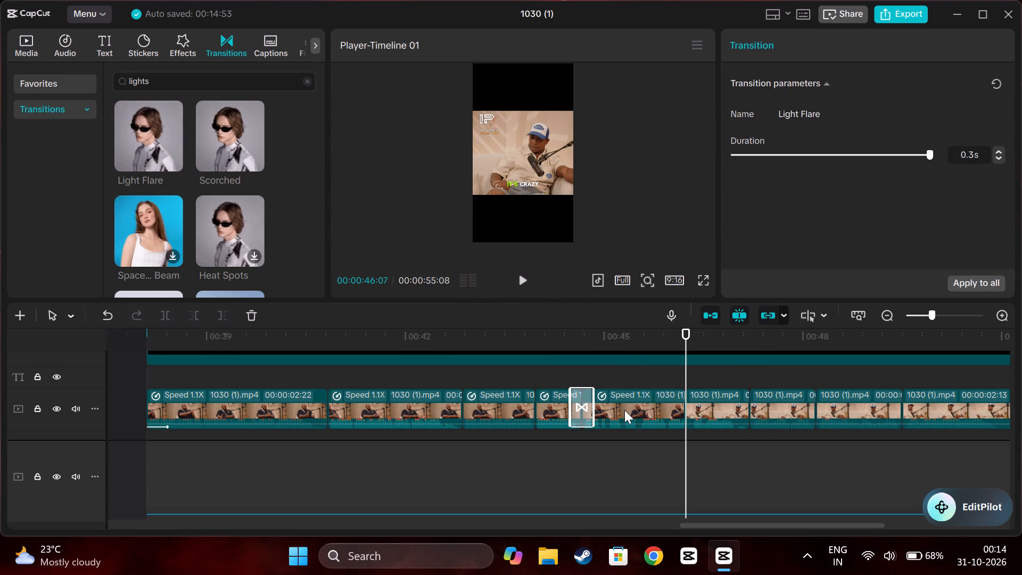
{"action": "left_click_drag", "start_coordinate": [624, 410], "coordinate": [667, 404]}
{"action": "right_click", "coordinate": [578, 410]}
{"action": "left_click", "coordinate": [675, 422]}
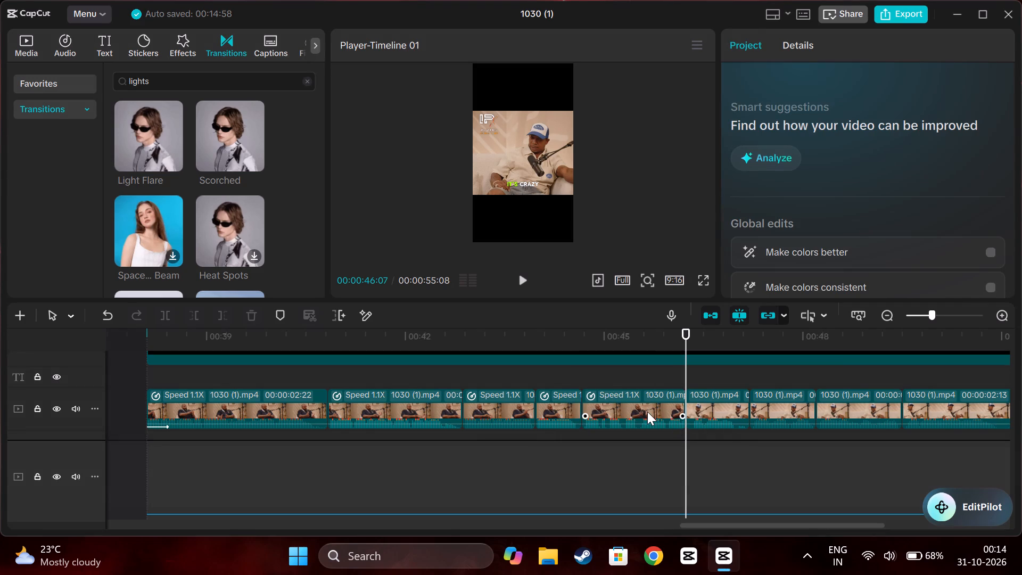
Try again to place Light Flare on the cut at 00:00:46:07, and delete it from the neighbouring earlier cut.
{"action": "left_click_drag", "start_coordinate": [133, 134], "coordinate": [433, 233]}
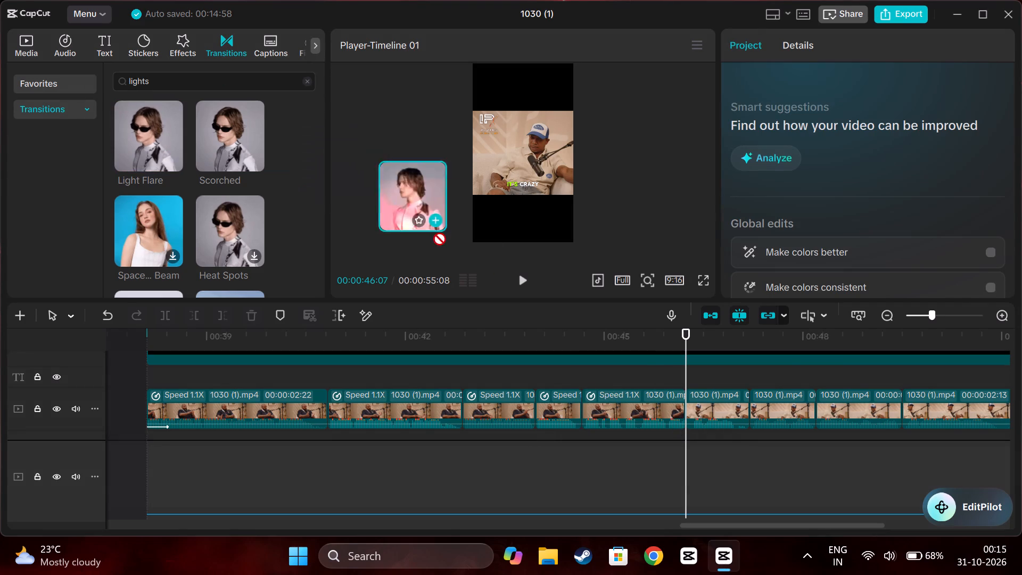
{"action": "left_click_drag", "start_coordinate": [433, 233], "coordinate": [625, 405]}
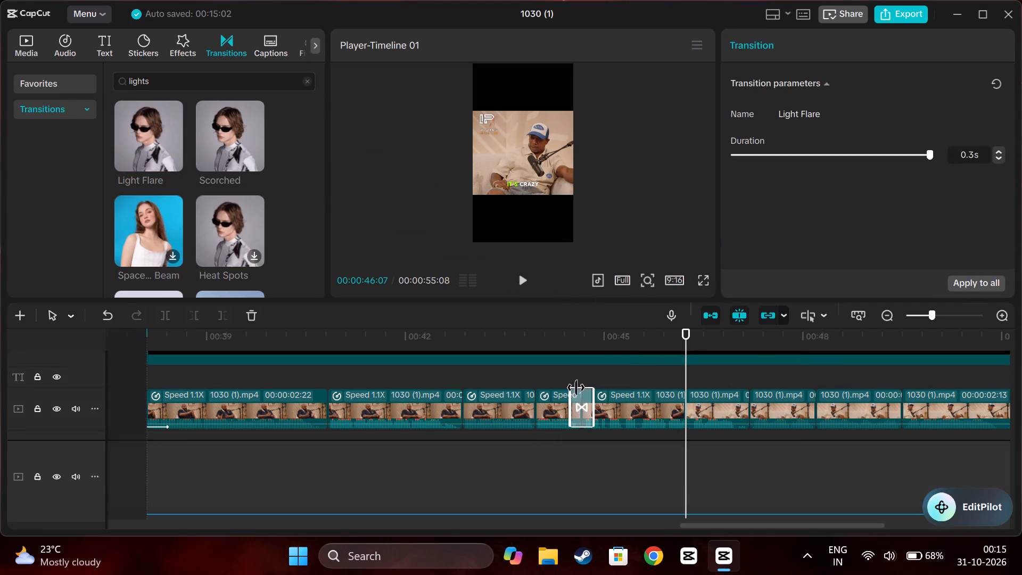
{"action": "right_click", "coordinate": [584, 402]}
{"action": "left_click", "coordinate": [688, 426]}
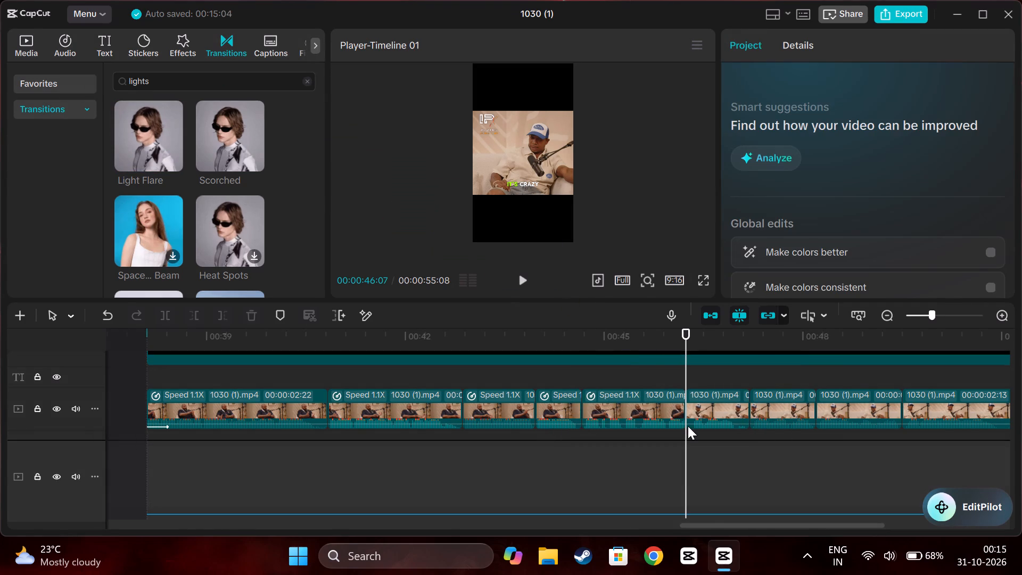
Add the Light Flare transition to the cut at 00:00:46:07 and shorten it to a very brief duration.
{"action": "scroll", "coordinate": [688, 426], "scroll_direction": "up", "scroll_amount": 9, "text": "ctrl"}
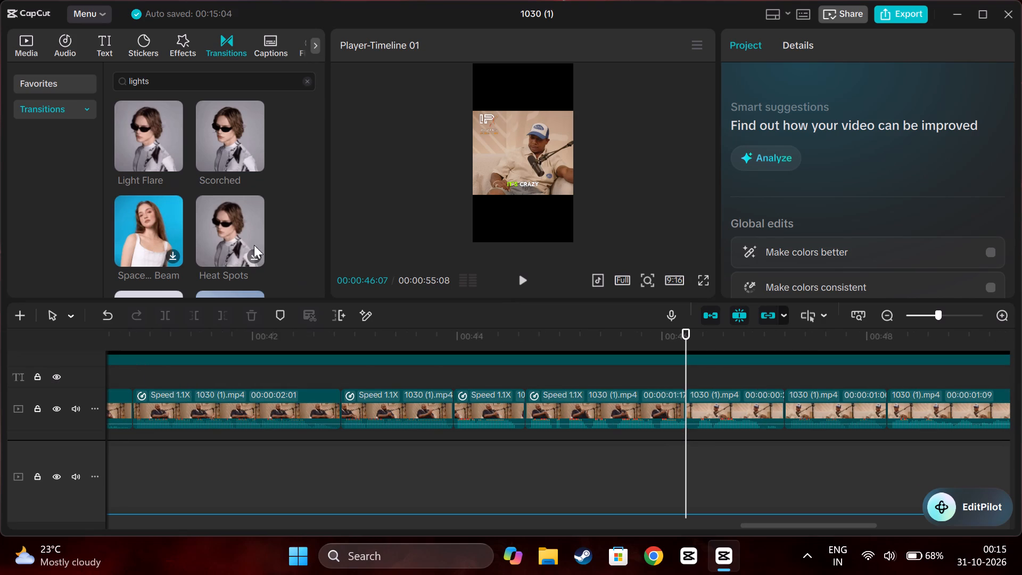
{"action": "left_click", "coordinate": [171, 162]}
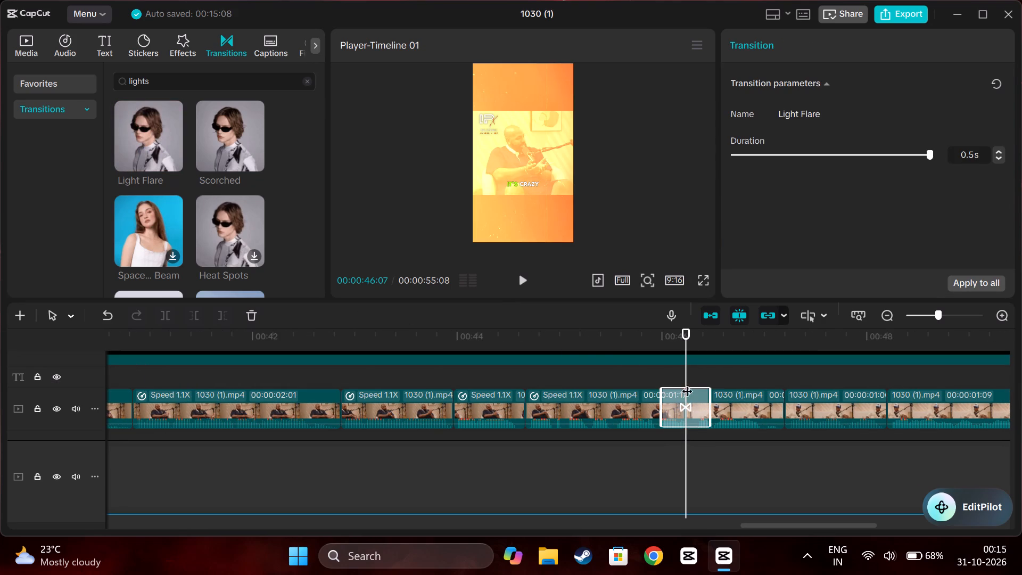
{"action": "left_click_drag", "start_coordinate": [710, 407], "coordinate": [703, 410]}
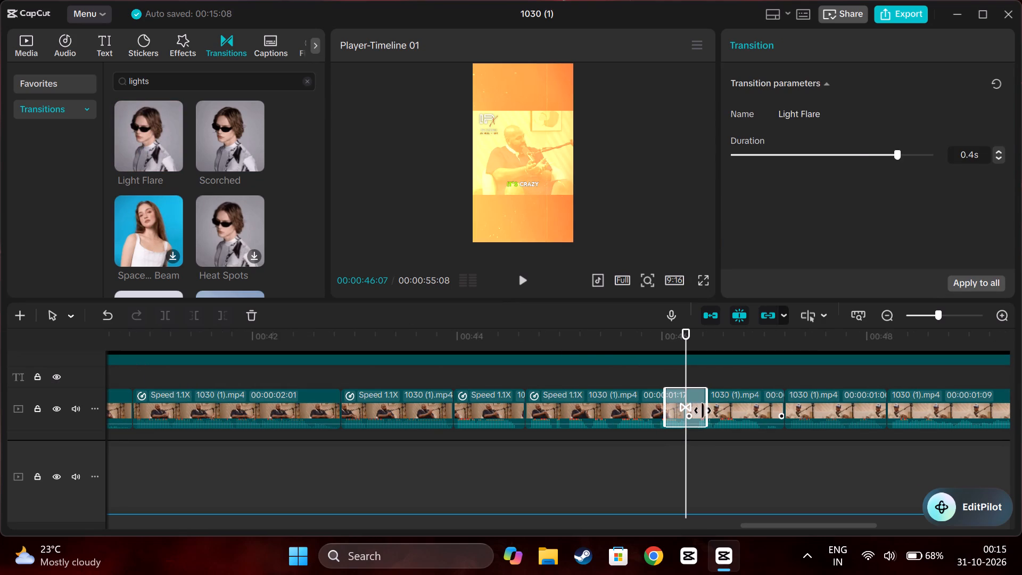
{"action": "left_click_drag", "start_coordinate": [703, 410], "coordinate": [689, 433]}
Play back the section following the Light Flare transition to check it.
{"action": "left_click", "coordinate": [644, 378]}
{"action": "key", "text": "space"}
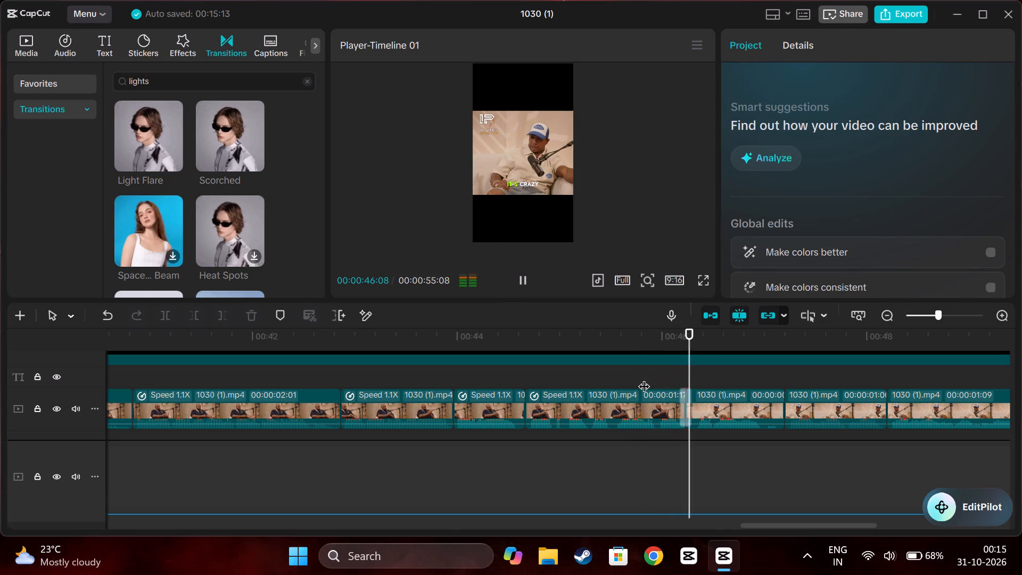
{"action": "scroll", "coordinate": [644, 378], "scroll_direction": "left", "scroll_amount": 1}
{"action": "left_click", "coordinate": [393, 376]}
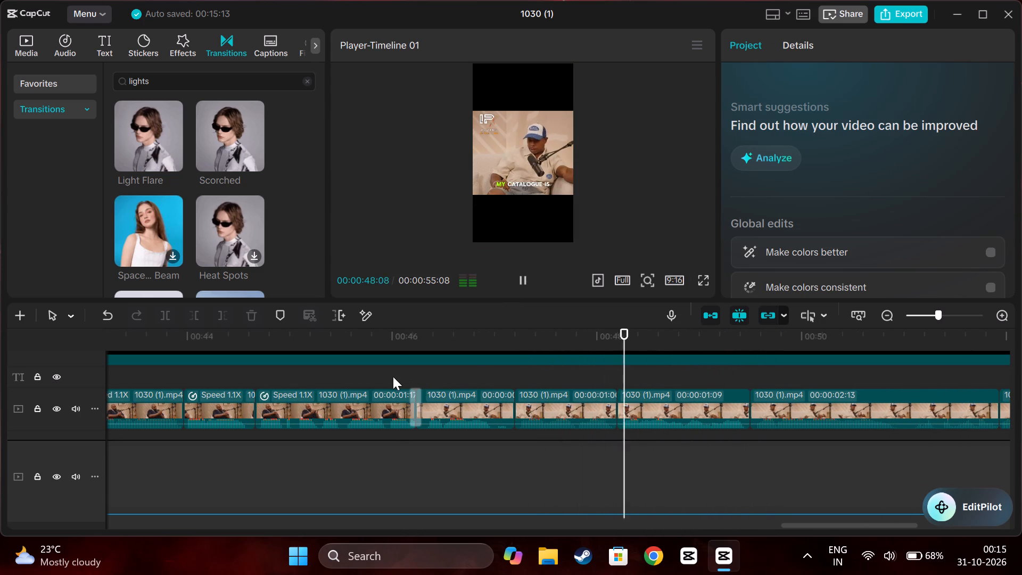
Find the camera shutter click sound using the recent search "shutter click" and add the first result at 00:00:46:06.
{"action": "left_click_drag", "start_coordinate": [393, 374], "coordinate": [410, 369]}
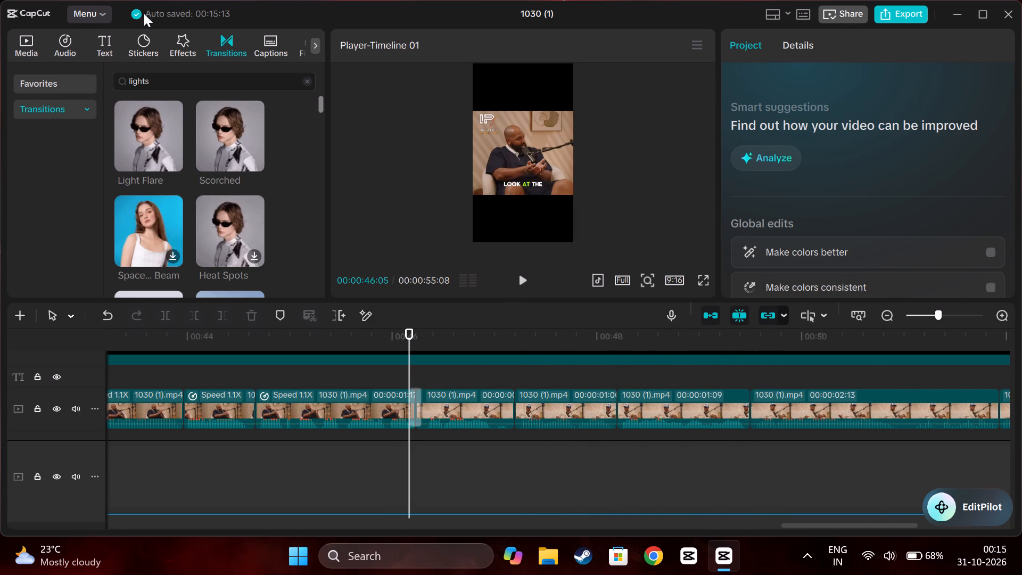
{"action": "left_click", "coordinate": [69, 42]}
{"action": "left_click", "coordinate": [182, 73]}
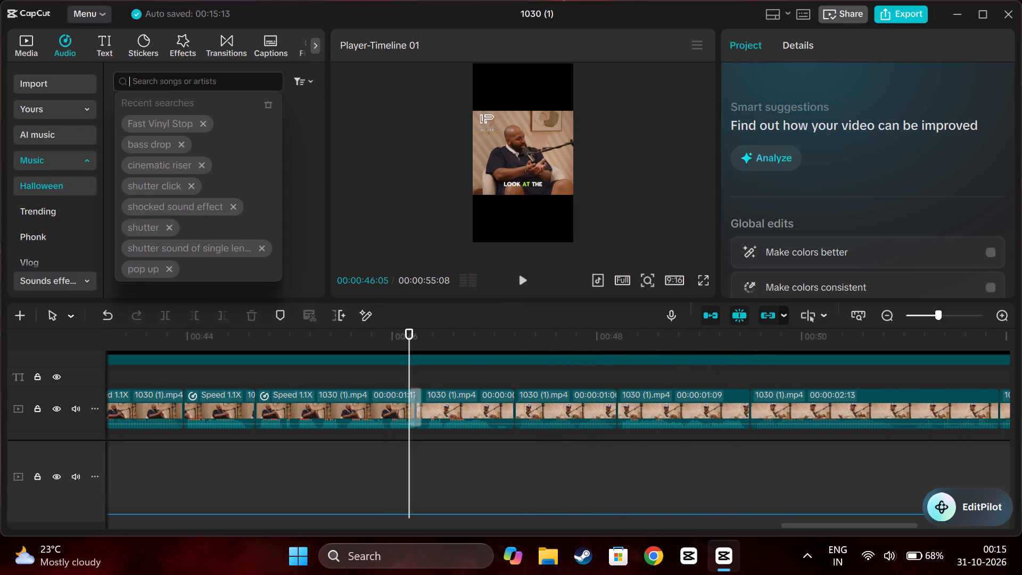
{"action": "scroll", "coordinate": [262, 158], "scroll_direction": "up", "scroll_amount": 5, "text": "ctrl"}
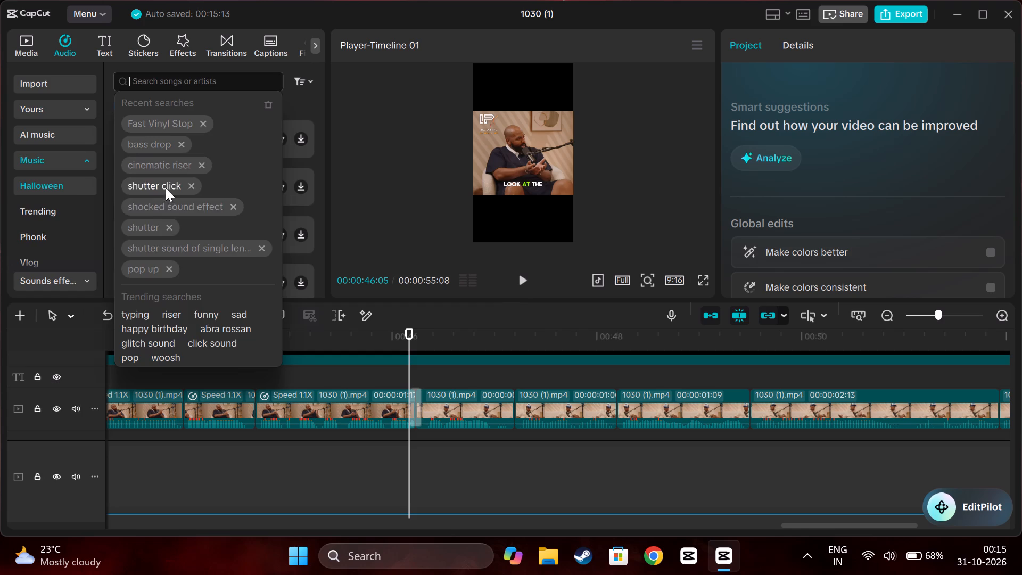
{"action": "left_click", "coordinate": [166, 188]}
{"action": "scroll", "coordinate": [375, 377], "scroll_direction": "up", "scroll_amount": 10, "text": "ctrl"}
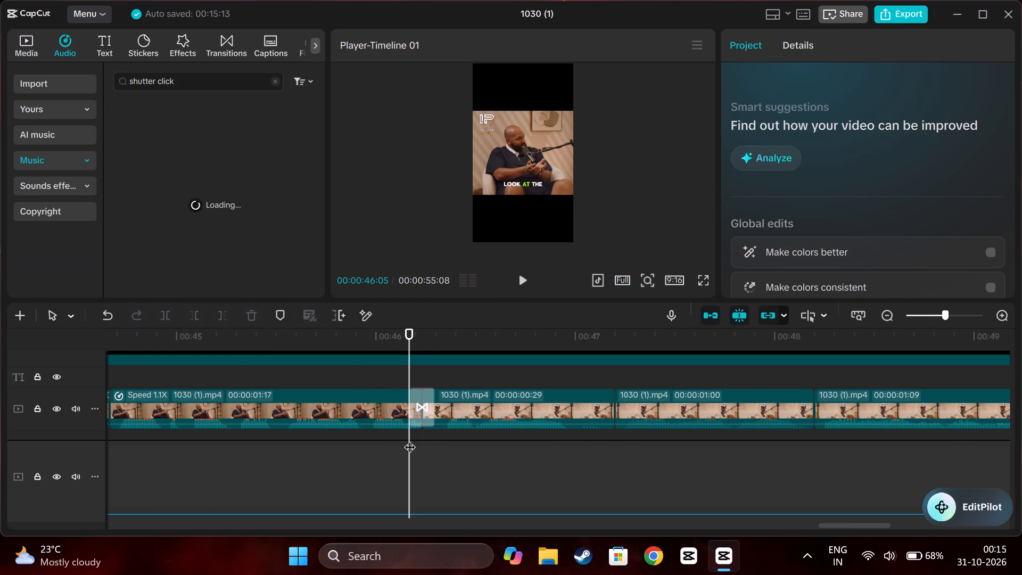
{"action": "left_click_drag", "start_coordinate": [409, 439], "coordinate": [415, 442]}
{"action": "left_click", "coordinate": [131, 121]}
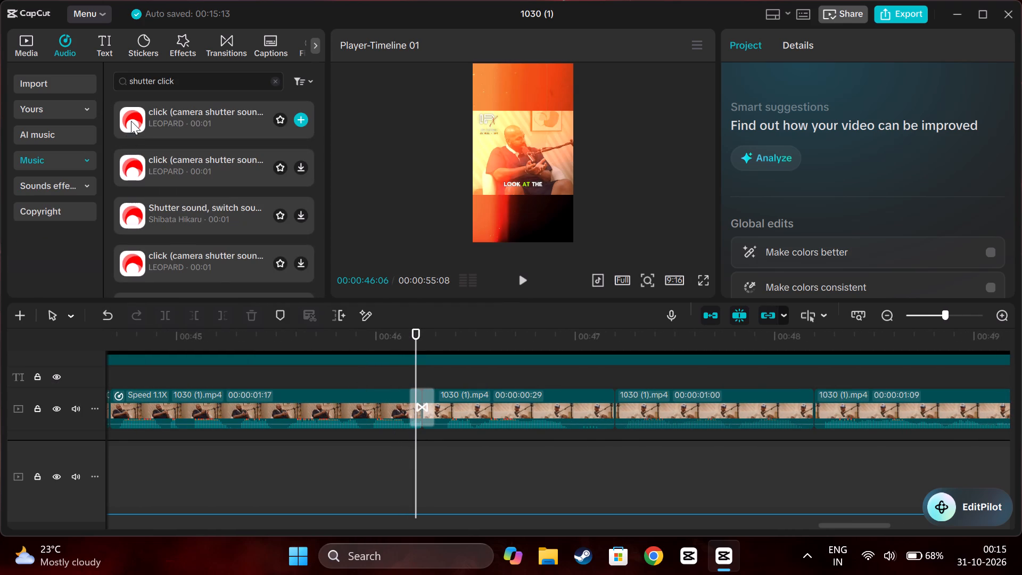
{"action": "left_click", "coordinate": [297, 116]}
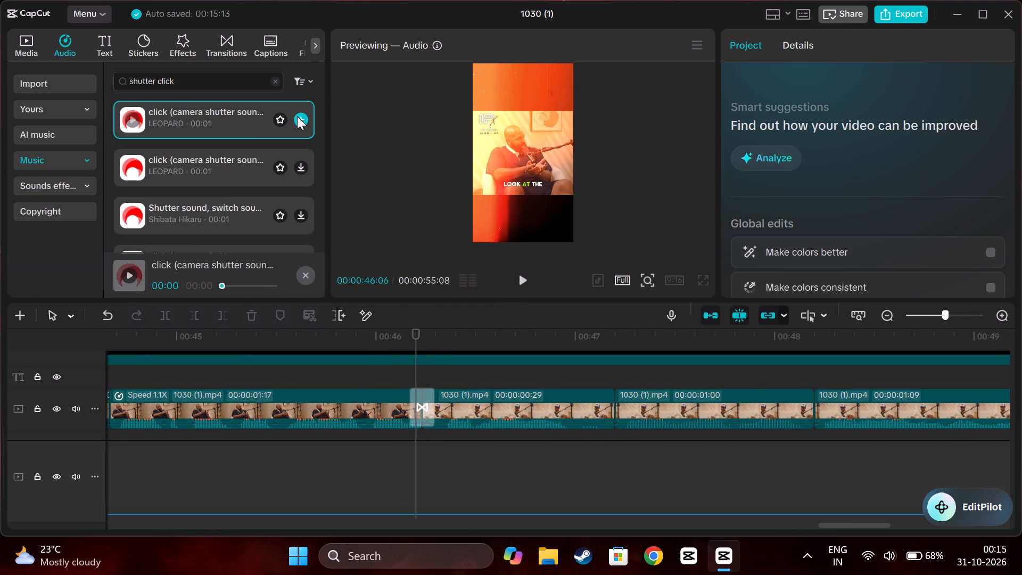
Shift the camera shutter sound slightly earlier so it starts just before the Light Flare transition.
{"action": "scroll", "coordinate": [384, 417], "scroll_direction": "up", "scroll_amount": 11}
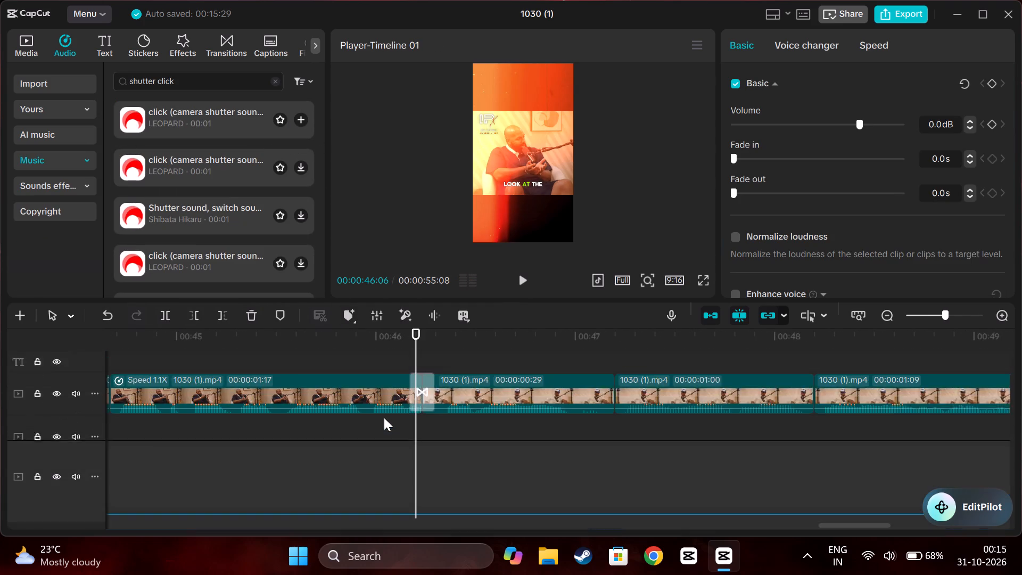
{"action": "scroll", "coordinate": [384, 417], "scroll_direction": "up", "scroll_amount": 1}
{"action": "scroll", "coordinate": [384, 417], "scroll_direction": "down", "scroll_amount": 9}
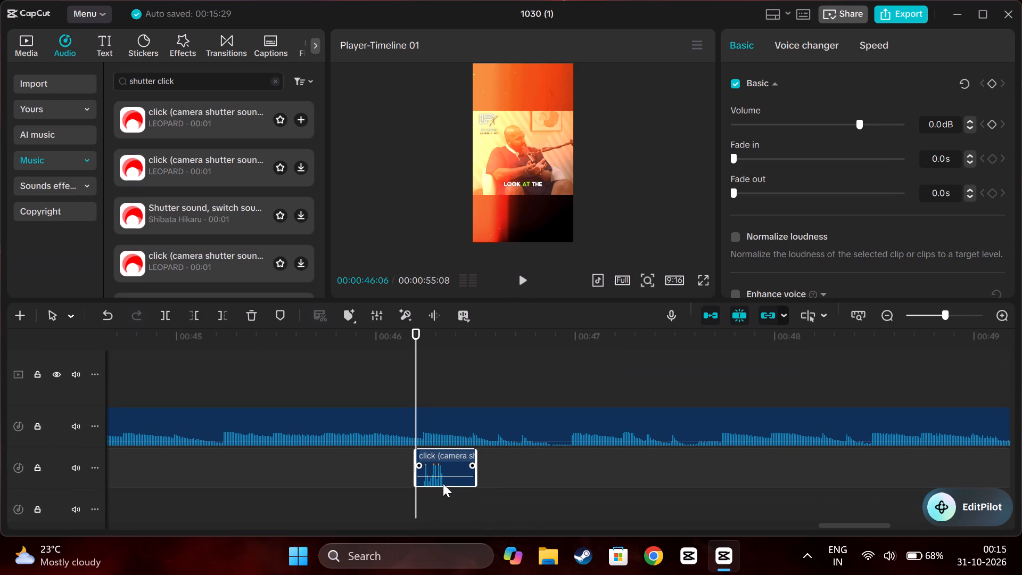
{"action": "left_click_drag", "start_coordinate": [442, 481], "coordinate": [426, 480]}
{"action": "left_click", "coordinate": [426, 480]}
Move the camera shutter sound onto its own track above the background music and play back from 00:00:46:00.
{"action": "left_click", "coordinate": [376, 372]}
{"action": "scroll", "coordinate": [376, 372], "scroll_direction": "up", "scroll_amount": 3}
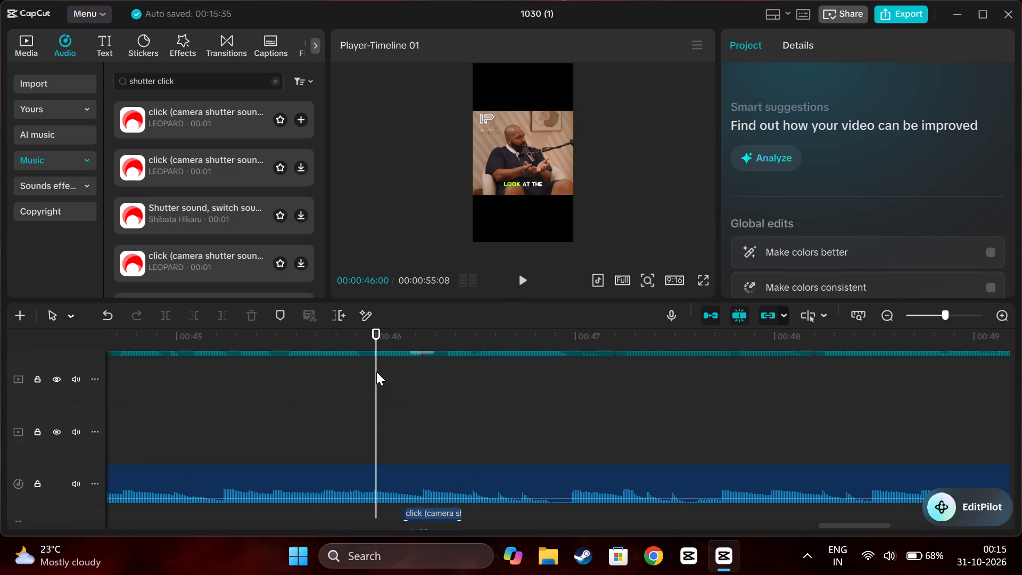
{"action": "left_click_drag", "start_coordinate": [419, 511], "coordinate": [419, 410]}
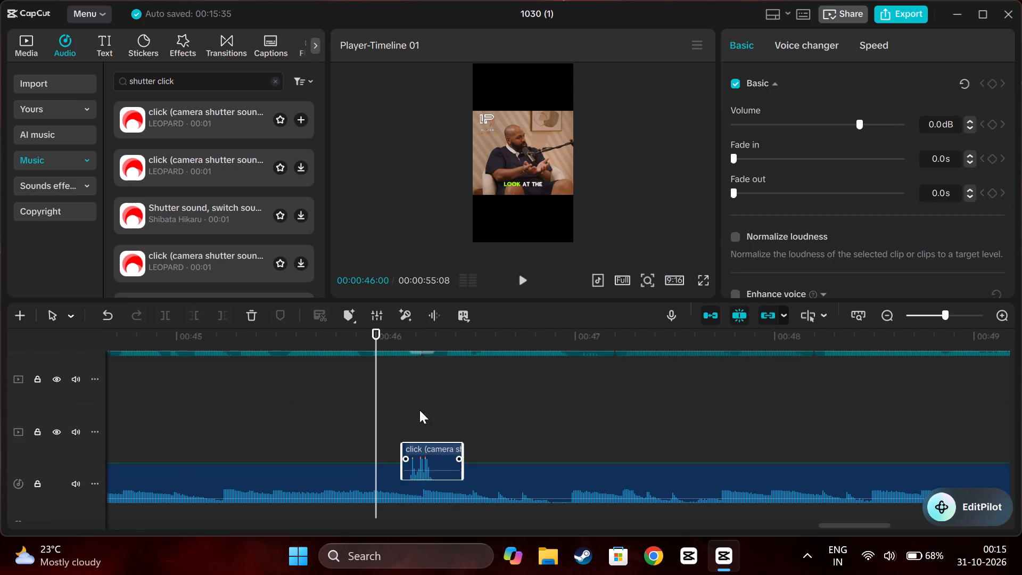
{"action": "left_click_drag", "start_coordinate": [419, 410], "coordinate": [419, 372]}
{"action": "scroll", "coordinate": [419, 374], "scroll_direction": "up", "scroll_amount": 3}
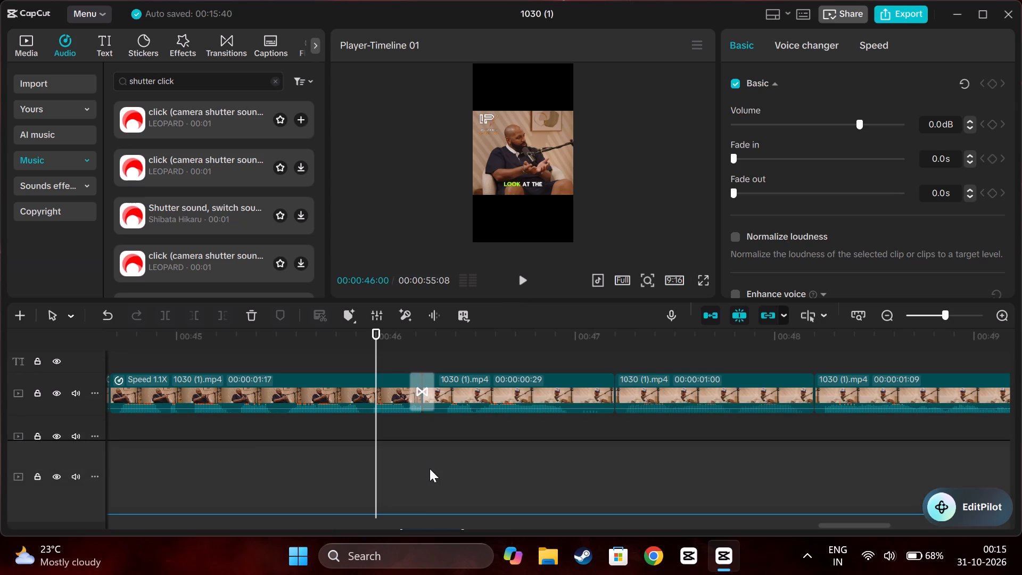
{"action": "scroll", "coordinate": [430, 469], "scroll_direction": "down", "scroll_amount": 2}
{"action": "key", "text": "space"}
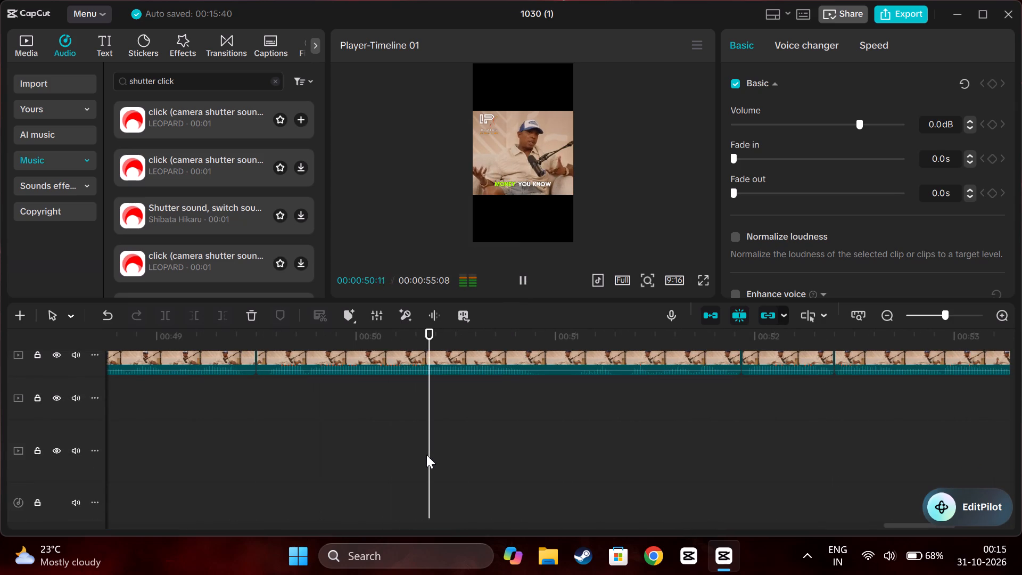
{"action": "key", "text": "space"}
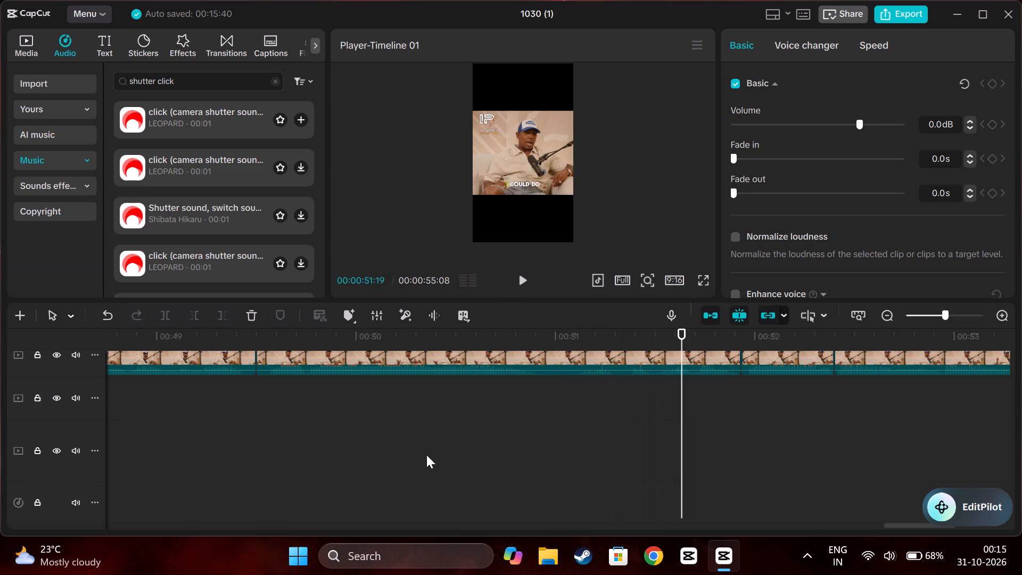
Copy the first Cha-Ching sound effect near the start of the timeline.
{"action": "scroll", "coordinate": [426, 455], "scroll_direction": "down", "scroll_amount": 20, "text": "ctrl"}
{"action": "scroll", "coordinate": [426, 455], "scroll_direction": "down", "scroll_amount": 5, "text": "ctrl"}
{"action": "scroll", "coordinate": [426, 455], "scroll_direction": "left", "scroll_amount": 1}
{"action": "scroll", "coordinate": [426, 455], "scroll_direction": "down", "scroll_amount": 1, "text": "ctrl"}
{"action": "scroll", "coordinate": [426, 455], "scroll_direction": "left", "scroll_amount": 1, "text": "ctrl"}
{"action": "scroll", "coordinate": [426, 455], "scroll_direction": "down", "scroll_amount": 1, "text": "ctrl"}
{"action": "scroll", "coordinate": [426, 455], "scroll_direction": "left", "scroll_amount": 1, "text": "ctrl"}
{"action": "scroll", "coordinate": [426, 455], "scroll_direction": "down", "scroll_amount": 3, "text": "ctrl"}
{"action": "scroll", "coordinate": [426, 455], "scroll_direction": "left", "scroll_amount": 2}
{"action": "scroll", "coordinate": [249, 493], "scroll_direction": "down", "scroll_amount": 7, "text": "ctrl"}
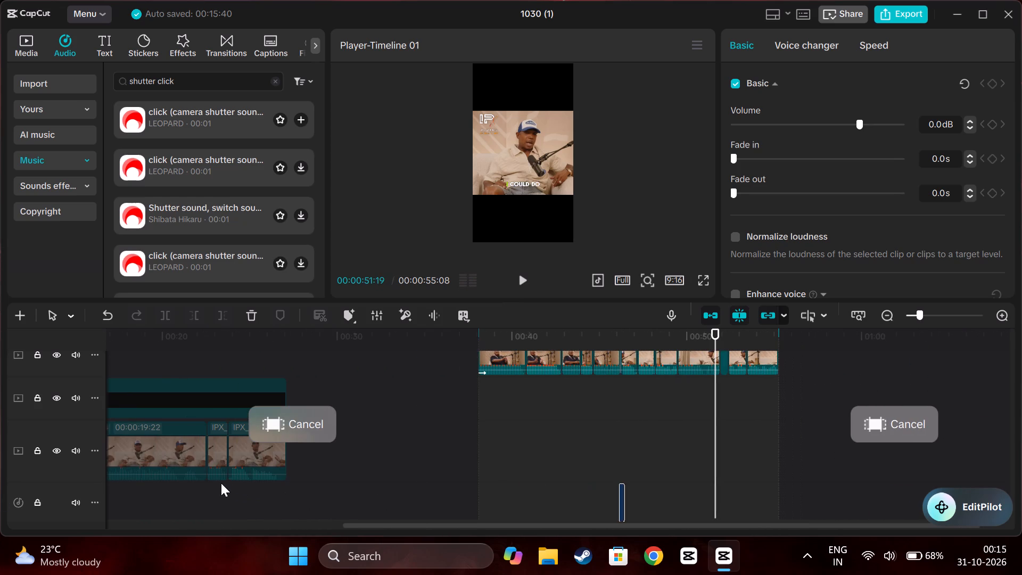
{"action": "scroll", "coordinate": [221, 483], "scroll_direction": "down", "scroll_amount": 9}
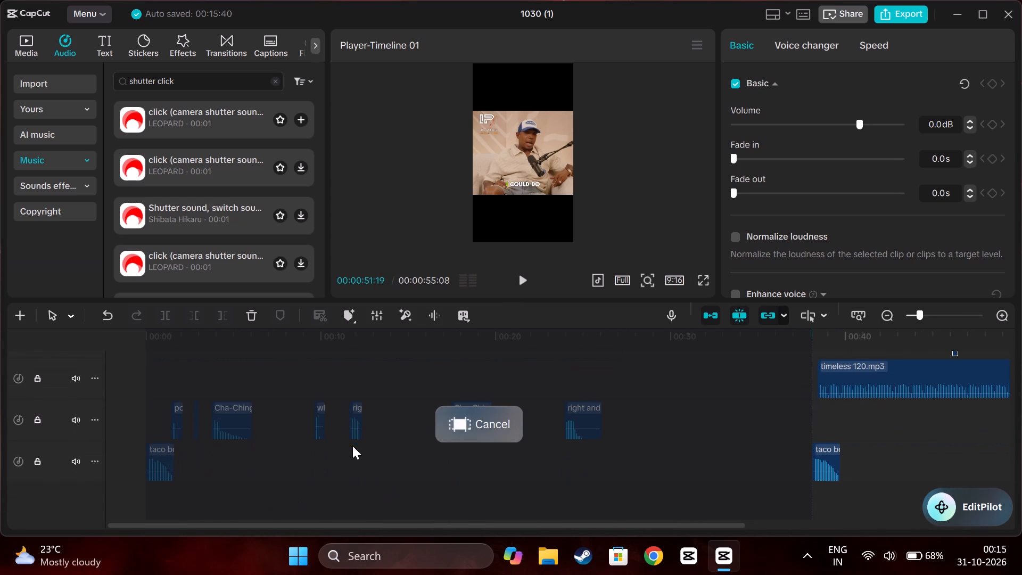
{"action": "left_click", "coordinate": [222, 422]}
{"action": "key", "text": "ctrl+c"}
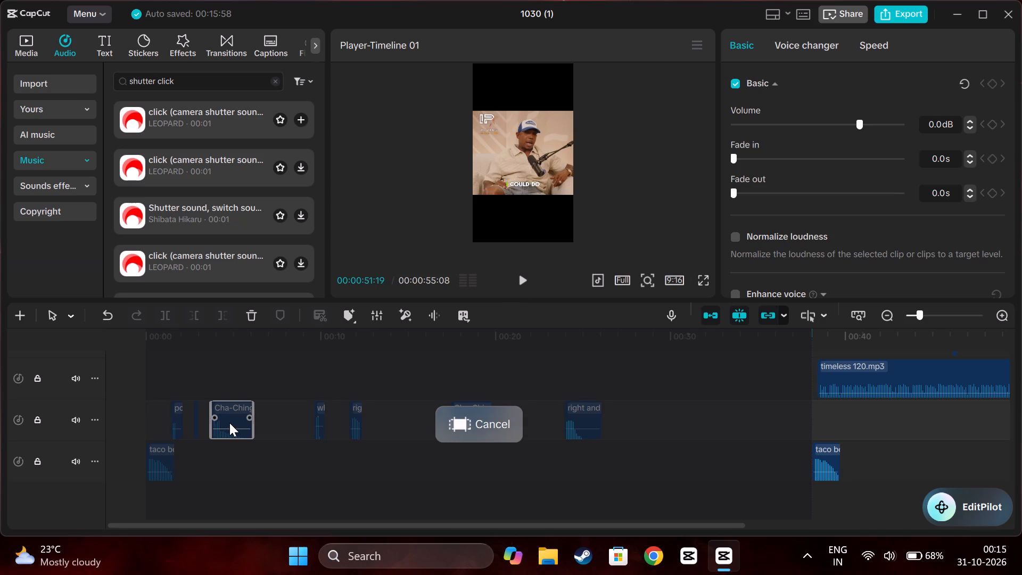
Return to the closing section of the video and play it from 00:00:51:19.
{"action": "scroll", "coordinate": [229, 423], "scroll_direction": "left", "scroll_amount": 3}
{"action": "scroll", "coordinate": [441, 448], "scroll_direction": "up", "scroll_amount": 13, "text": "ctrl"}
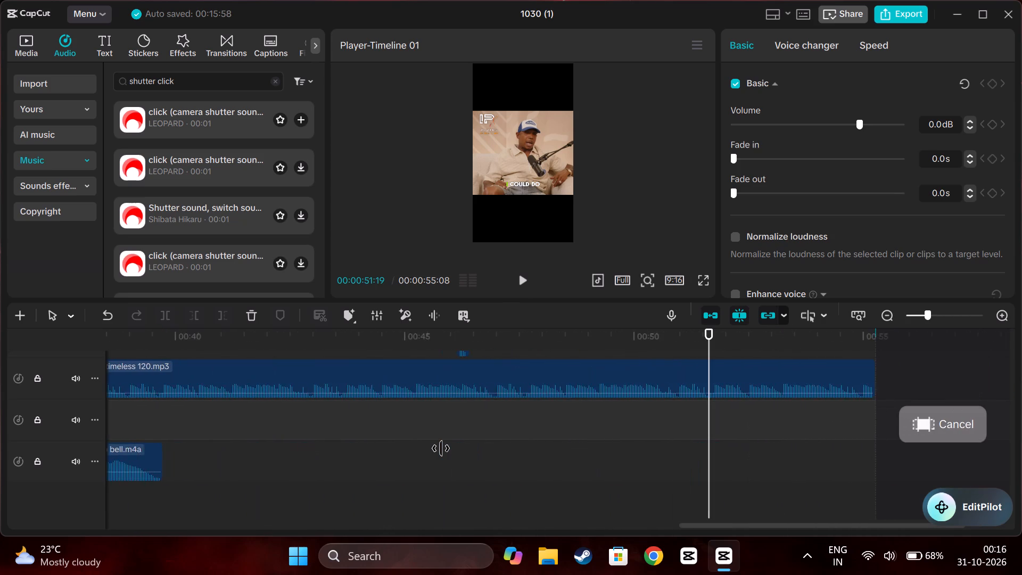
{"action": "scroll", "coordinate": [441, 448], "scroll_direction": "up", "scroll_amount": 6, "text": "ctrl"}
{"action": "scroll", "coordinate": [441, 448], "scroll_direction": "up", "scroll_amount": 13}
{"action": "left_click", "coordinate": [446, 455]}
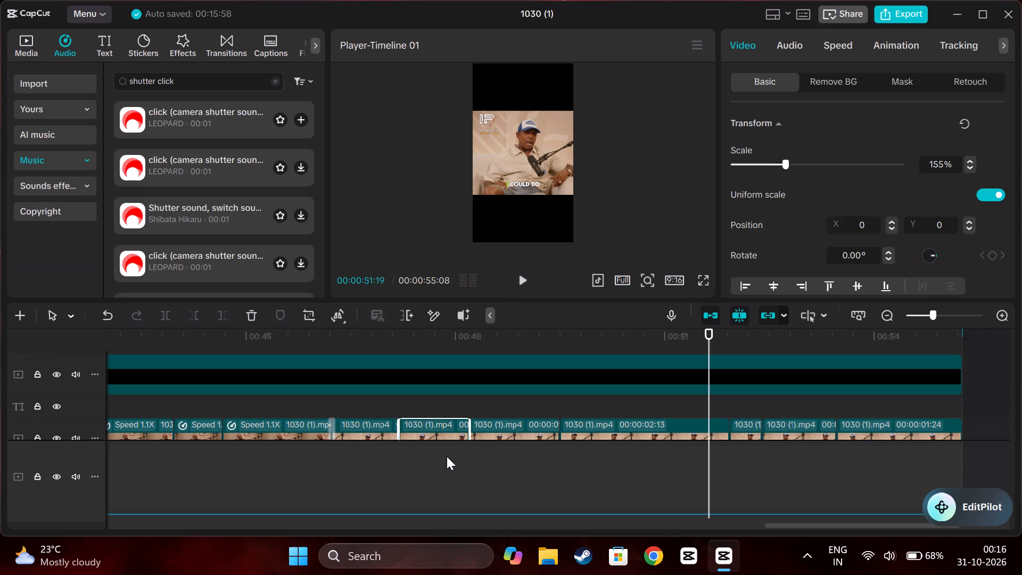
{"action": "scroll", "coordinate": [447, 459], "scroll_direction": "down", "scroll_amount": 4}
{"action": "key", "text": "space"}
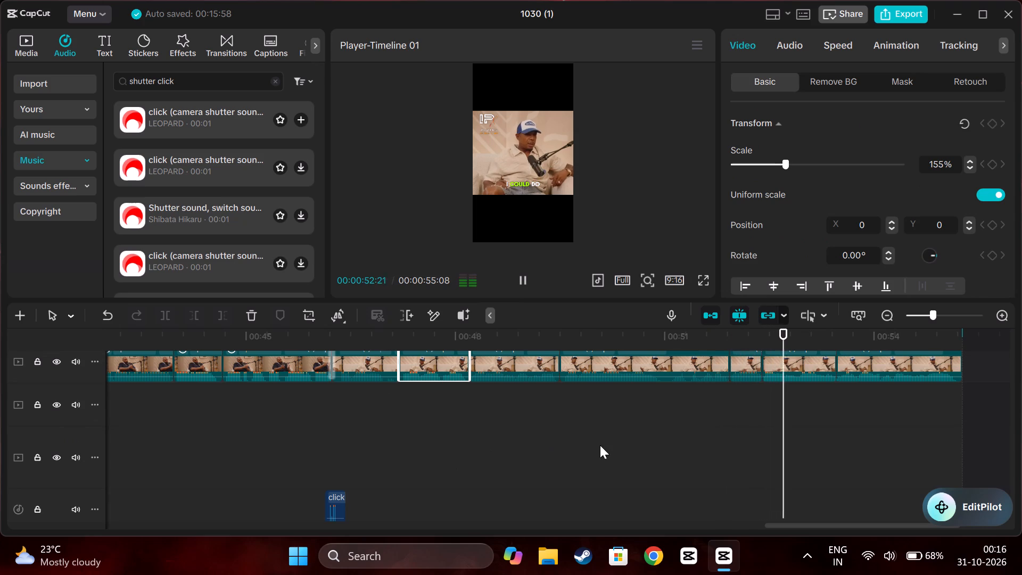
Replay the "my catalogue is" section between about 00:00:46:21 and 00:00:52 to locate the moment for another sound effect.
{"action": "left_click", "coordinate": [535, 447]}
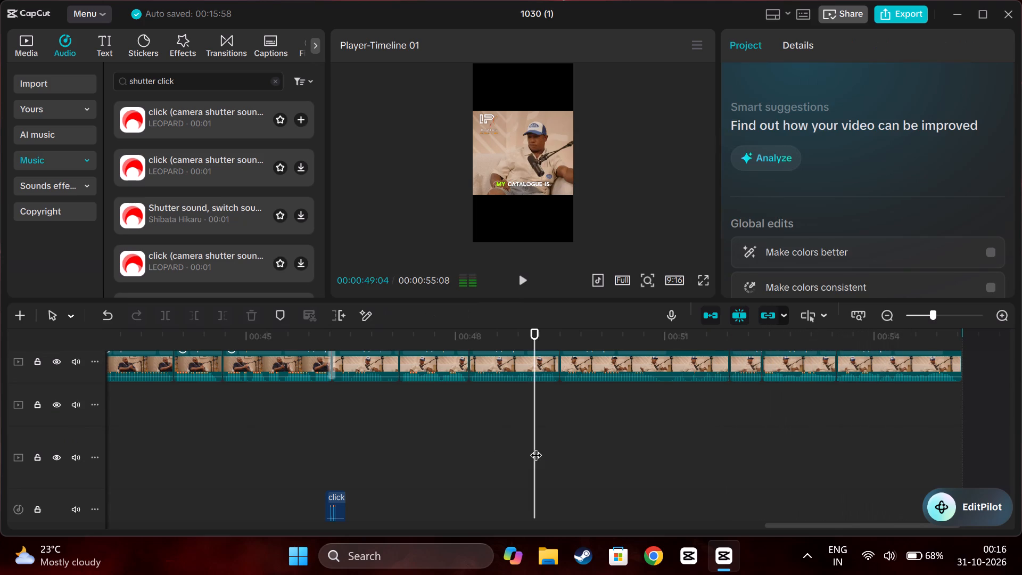
{"action": "left_click_drag", "start_coordinate": [535, 447], "coordinate": [462, 456]}
{"action": "key", "text": "space"}
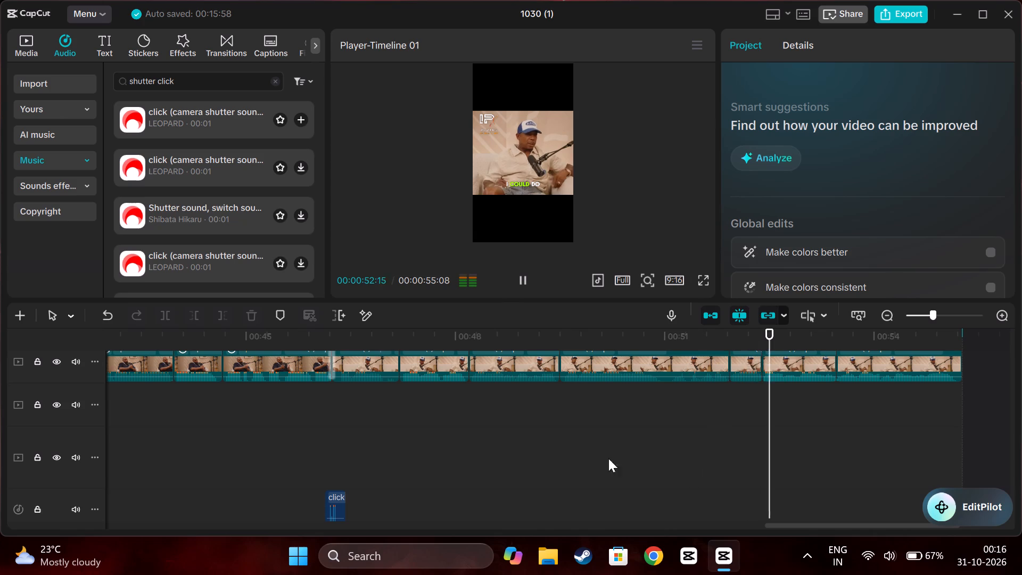
{"action": "left_click", "coordinate": [491, 457]}
{"action": "left_click_drag", "start_coordinate": [491, 457], "coordinate": [365, 463]}
{"action": "key", "text": "space"}
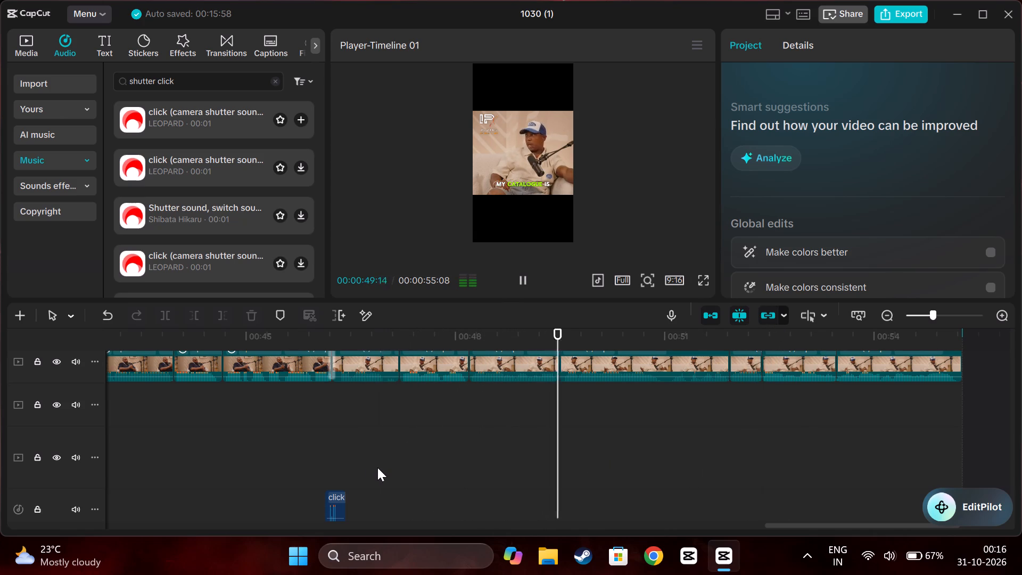
{"action": "key", "text": "space"}
{"action": "scroll", "coordinate": [497, 456], "scroll_direction": "up", "scroll_amount": 3}
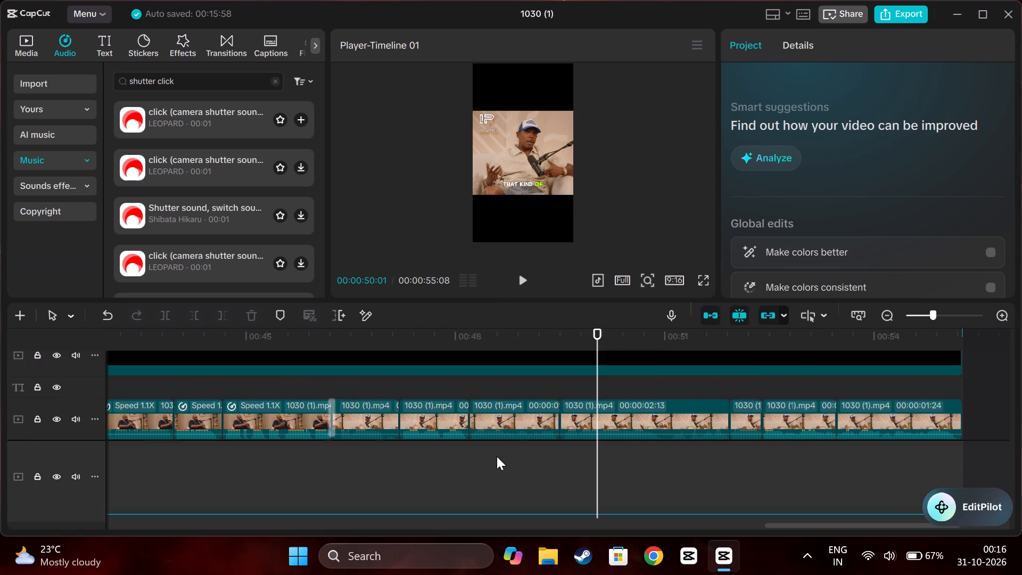
{"action": "scroll", "coordinate": [497, 456], "scroll_direction": "up", "scroll_amount": 7}
{"action": "scroll", "coordinate": [497, 456], "scroll_direction": "down", "scroll_amount": 8}
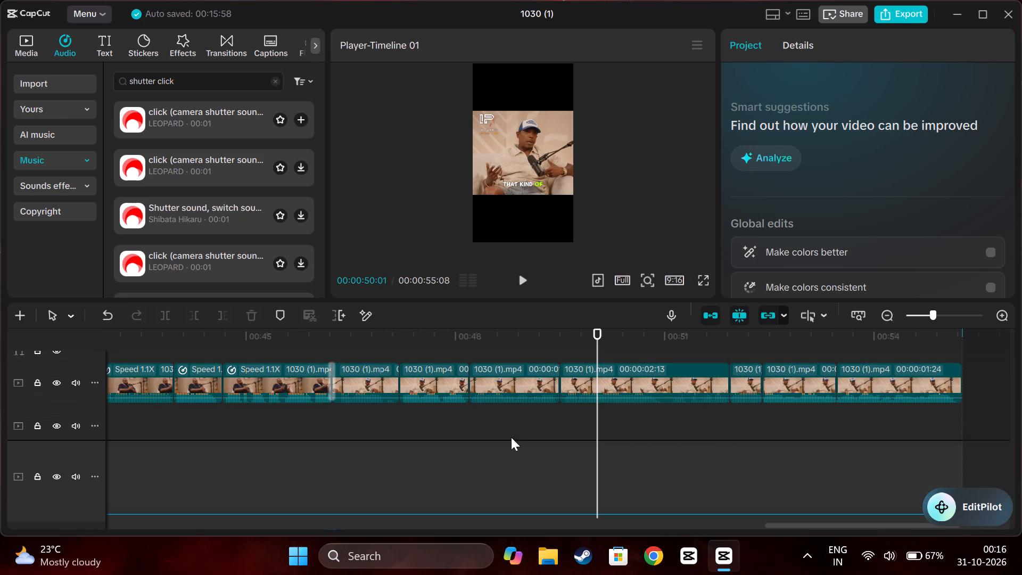
{"action": "left_click", "coordinate": [513, 431]}
{"action": "key", "text": "space"}
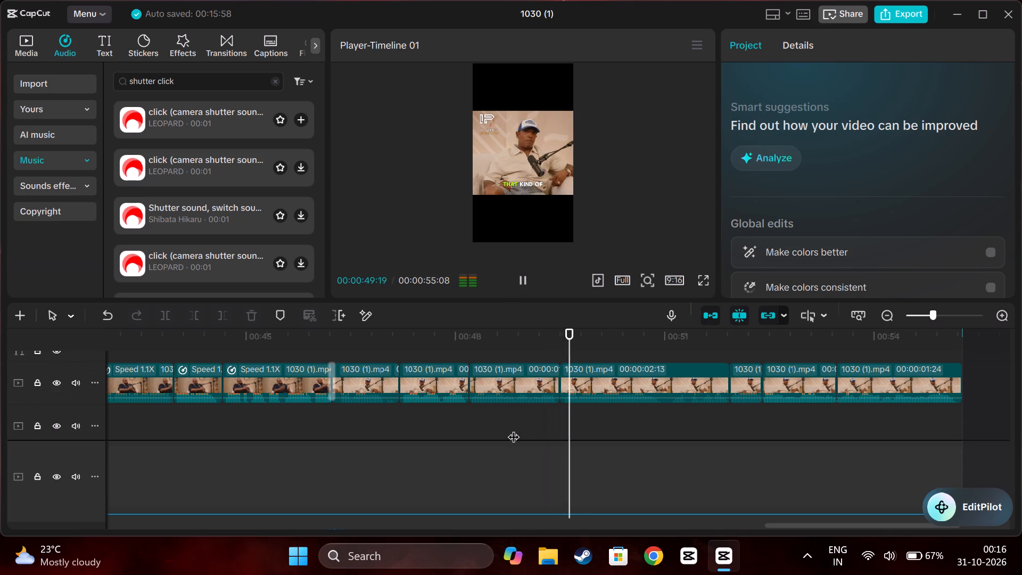
{"action": "left_click", "coordinate": [513, 429]}
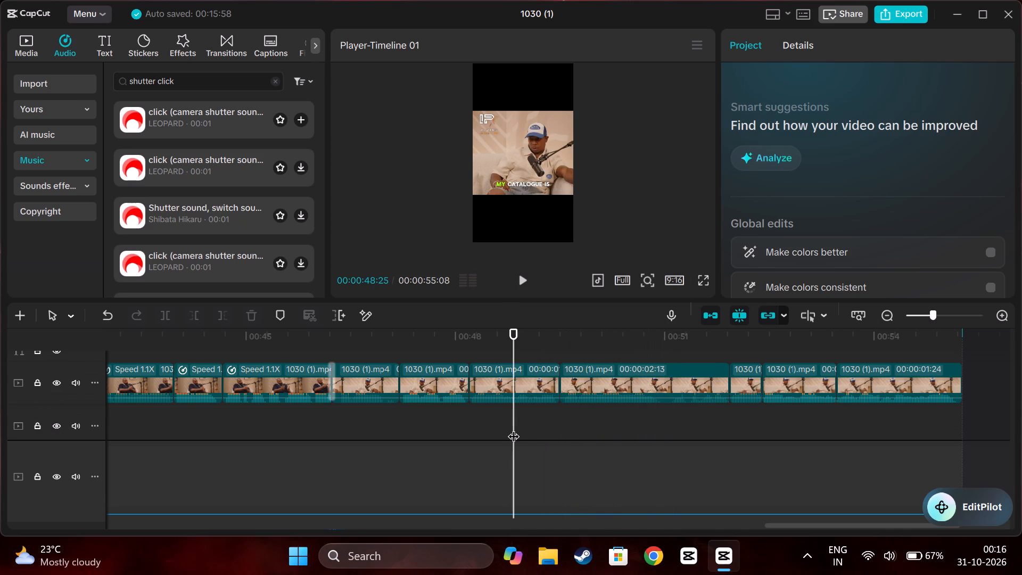
Copy the camera shutter sound, paste the duplicate at 00:00:49:12 just before the next clip cut, and play back through the end.
{"action": "scroll", "coordinate": [513, 428], "scroll_direction": "down", "scroll_amount": 2}
{"action": "scroll", "coordinate": [514, 422], "scroll_direction": "up", "scroll_amount": 2}
{"action": "scroll", "coordinate": [514, 422], "scroll_direction": "down", "scroll_amount": 1}
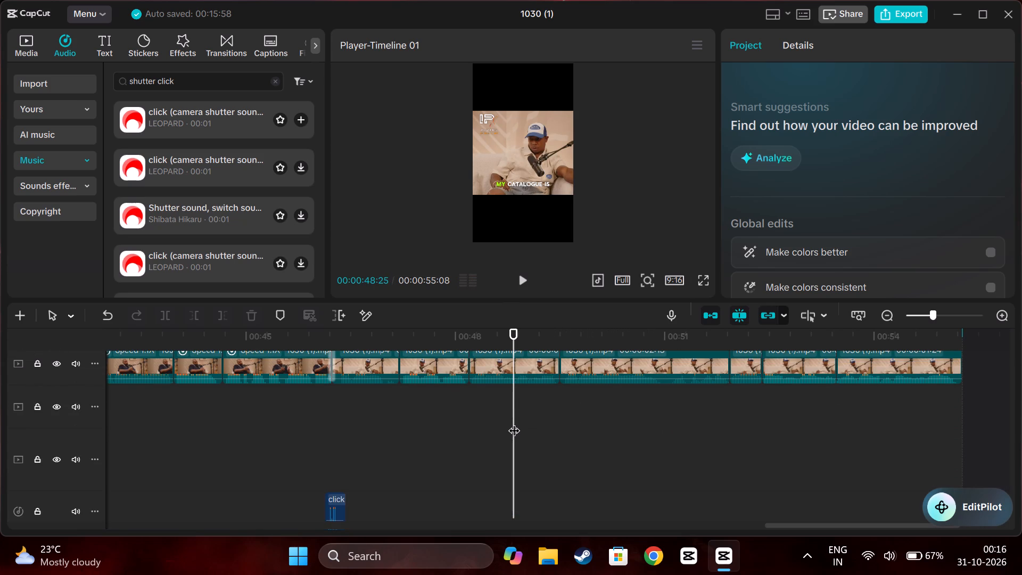
{"action": "left_click", "coordinate": [339, 500]}
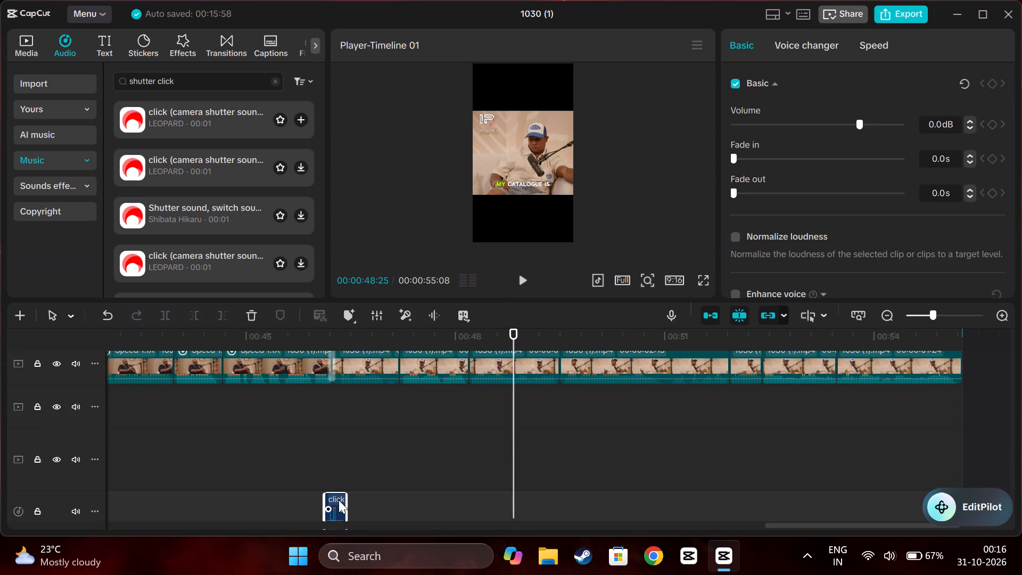
{"action": "key", "text": "ctrl+c"}
{"action": "left_click", "coordinate": [562, 401]}
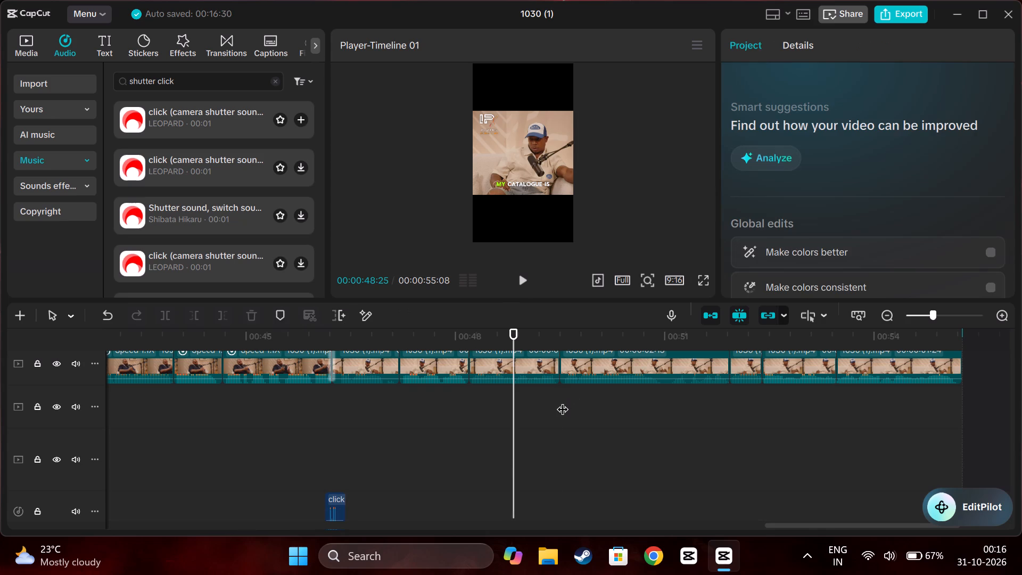
{"action": "left_click_drag", "start_coordinate": [562, 401], "coordinate": [553, 406]}
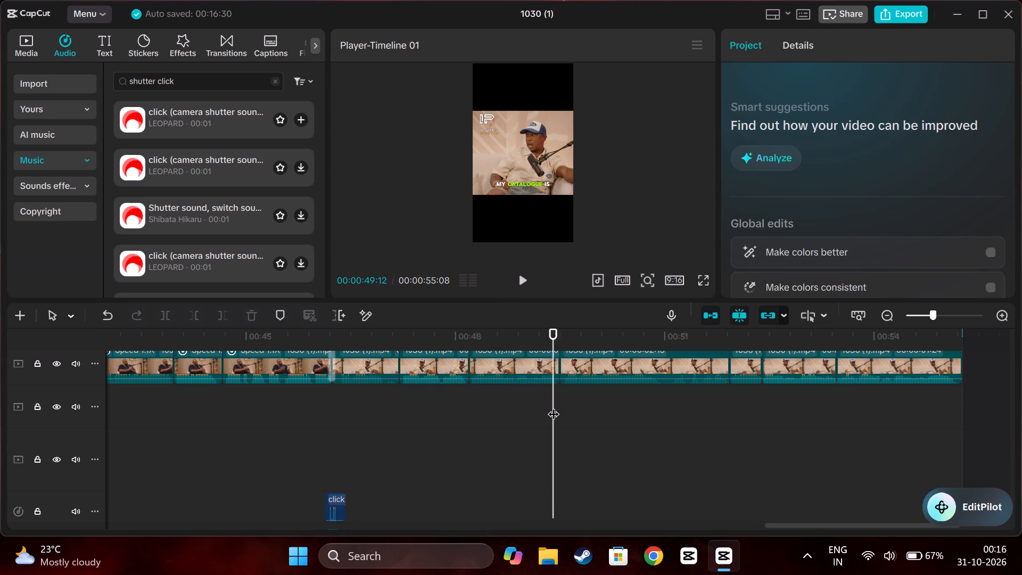
{"action": "key", "text": "ctrl+v"}
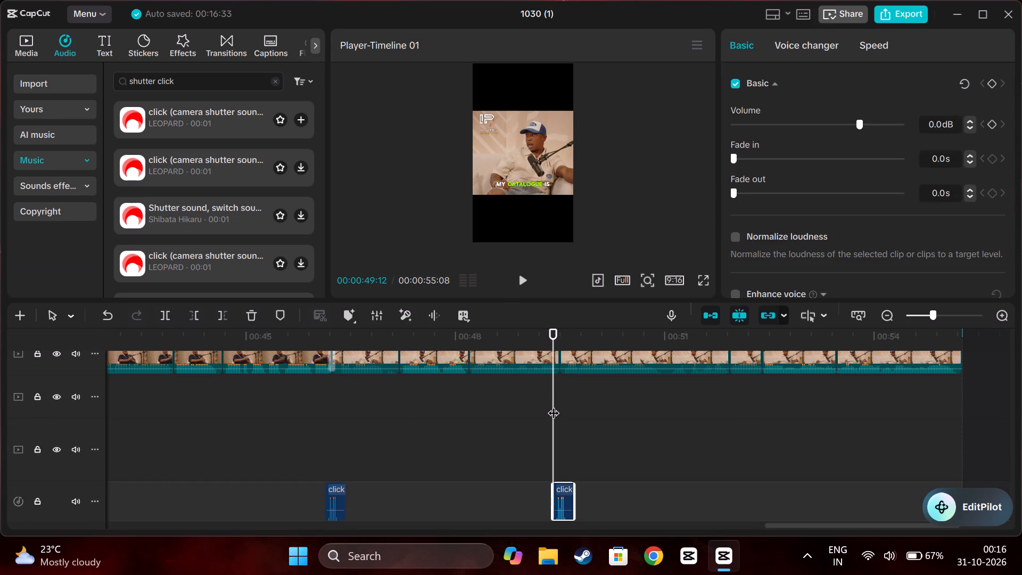
{"action": "key", "text": "space"}
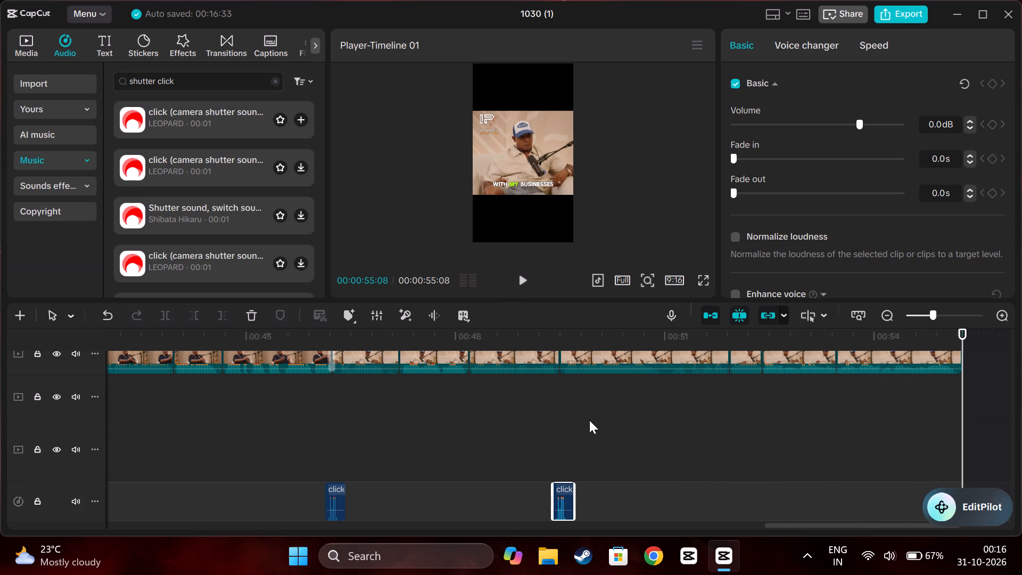
Play back the closing section's last clips from about 00:00:52 and check how the audio runs to the end.
{"action": "left_click", "coordinate": [827, 425]}
{"action": "left_click_drag", "start_coordinate": [819, 430], "coordinate": [798, 437]}
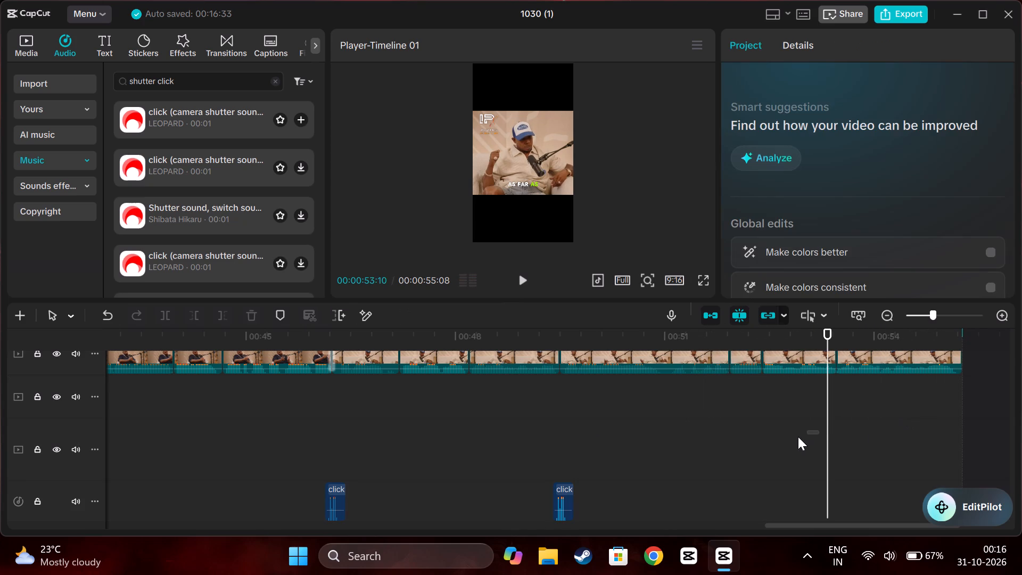
{"action": "left_click_drag", "start_coordinate": [798, 437], "coordinate": [775, 441]}
{"action": "left_click", "coordinate": [769, 417]}
{"action": "left_click", "coordinate": [769, 417]}
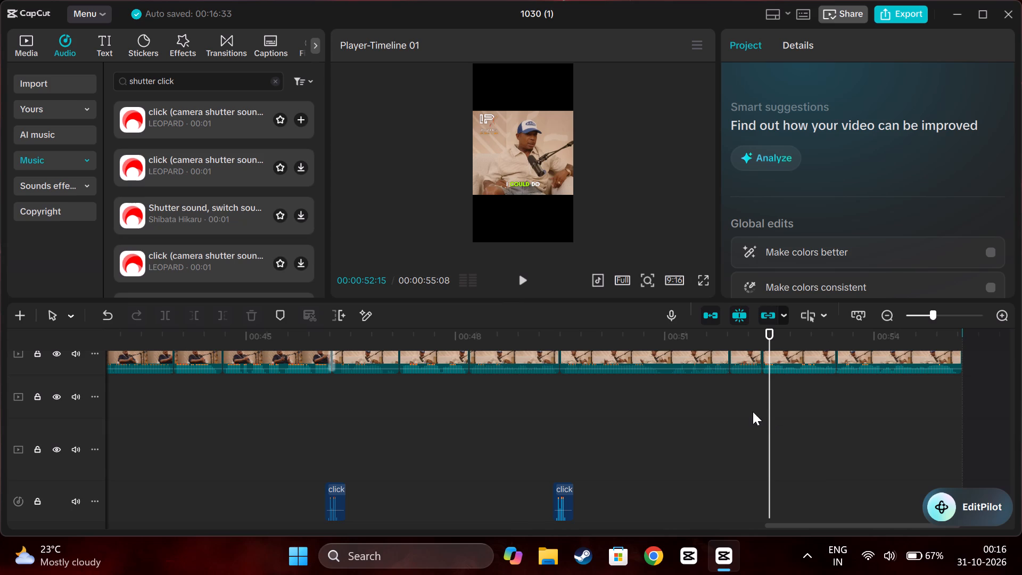
{"action": "left_click", "coordinate": [753, 412]}
{"action": "key", "text": "space"}
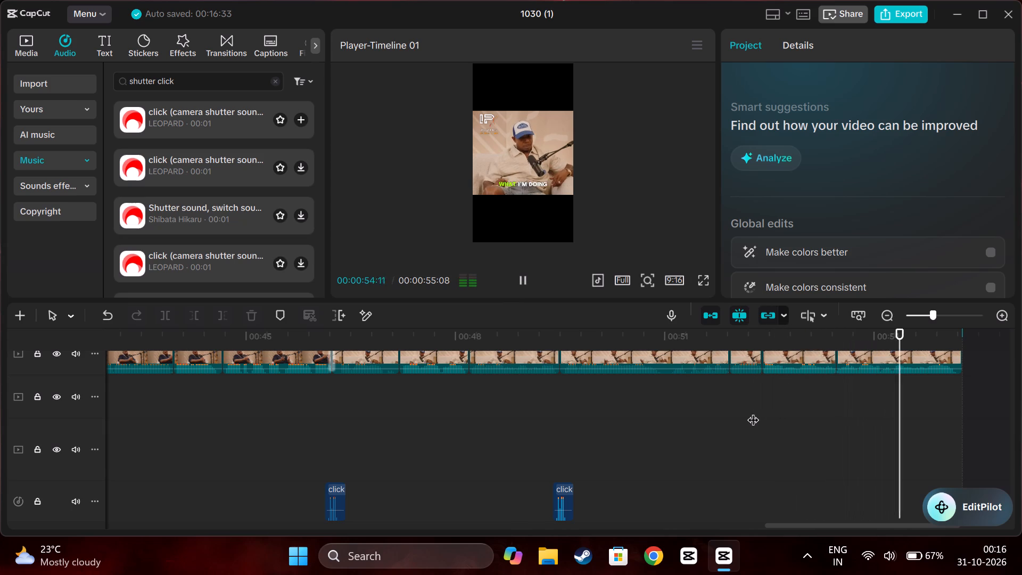
{"action": "left_click", "coordinate": [792, 412]}
{"action": "left_click_drag", "start_coordinate": [792, 412], "coordinate": [772, 423]}
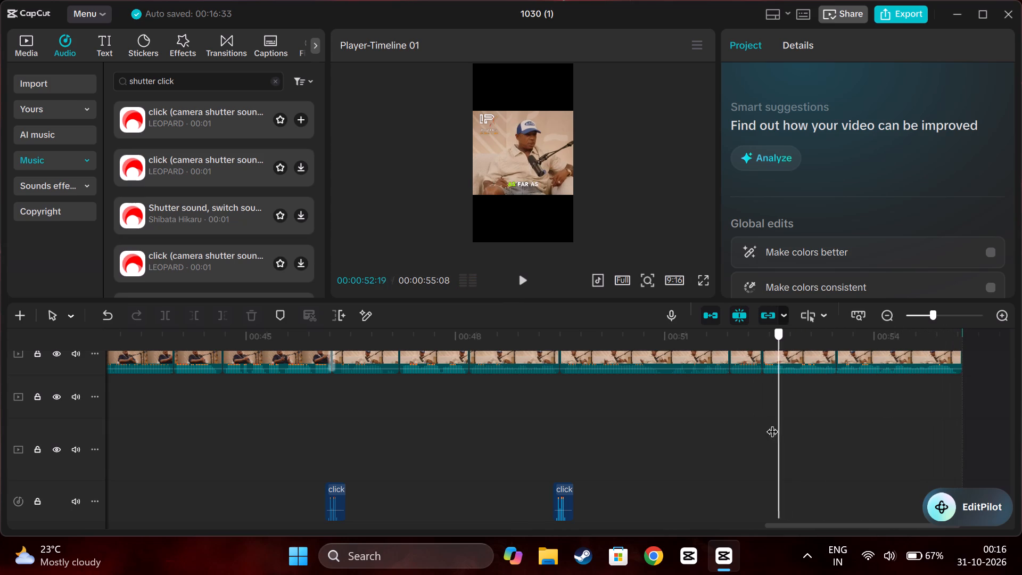
{"action": "left_click_drag", "start_coordinate": [772, 423], "coordinate": [764, 426]}
{"action": "key", "text": "space"}
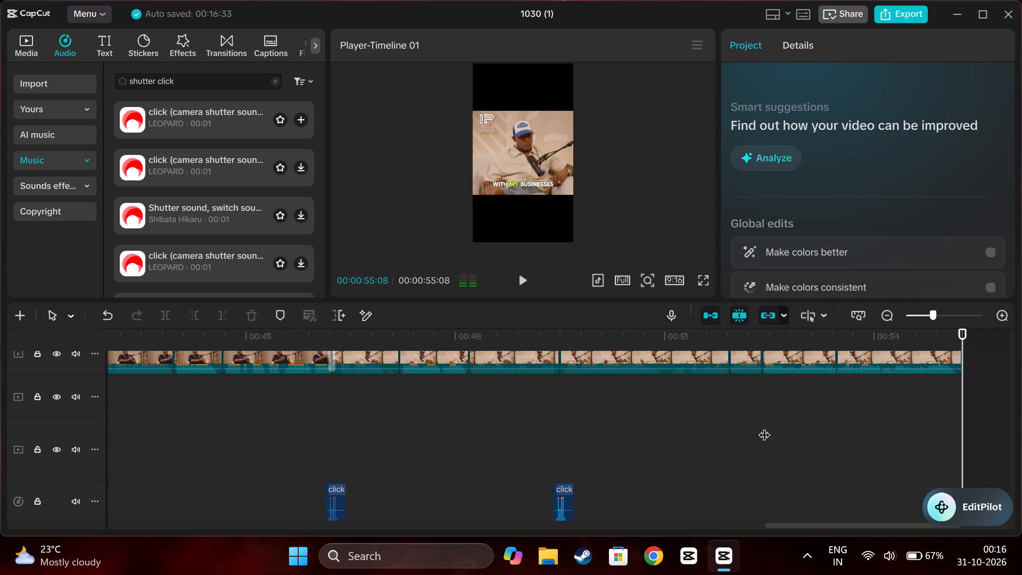
Replay the "money you know" section from between about 00:00:49:15 and 00:00:51 to locate the moment for another sound effect.
{"action": "left_click_drag", "start_coordinate": [764, 426], "coordinate": [707, 432]}
{"action": "left_click", "coordinate": [683, 414]}
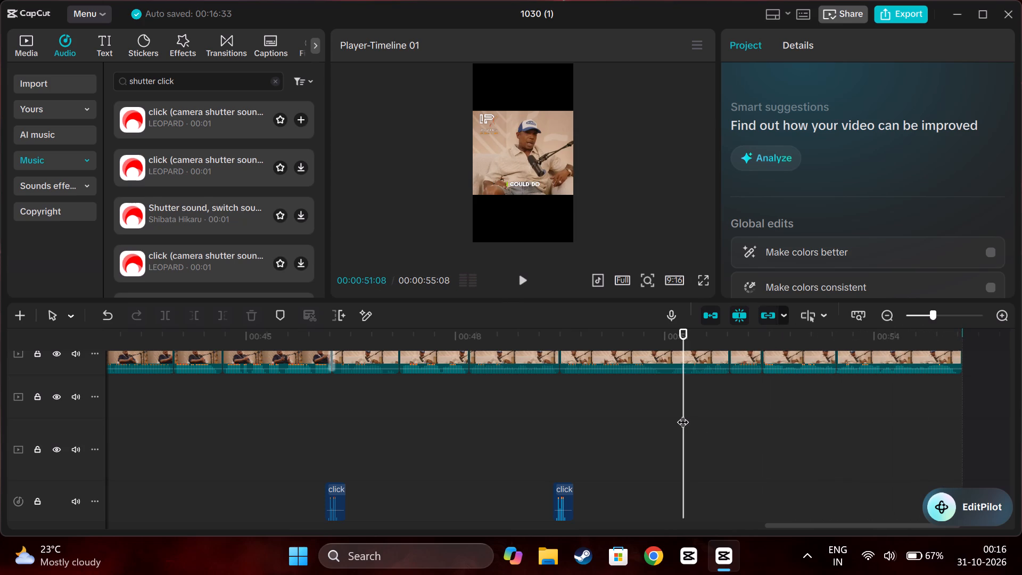
{"action": "left_click", "coordinate": [681, 414]}
{"action": "left_click", "coordinate": [656, 414]}
{"action": "key", "text": "space"}
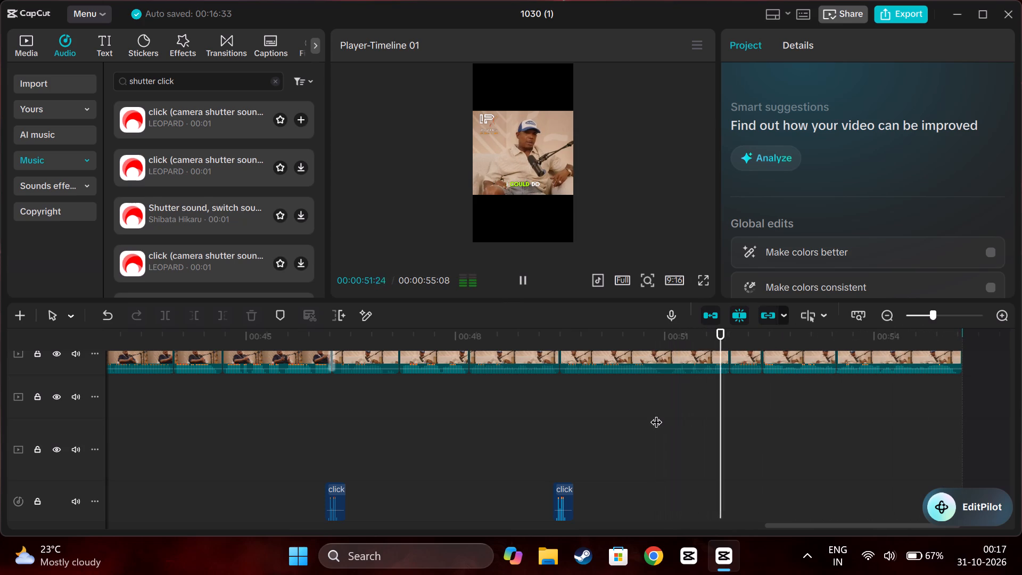
{"action": "left_click", "coordinate": [628, 405]}
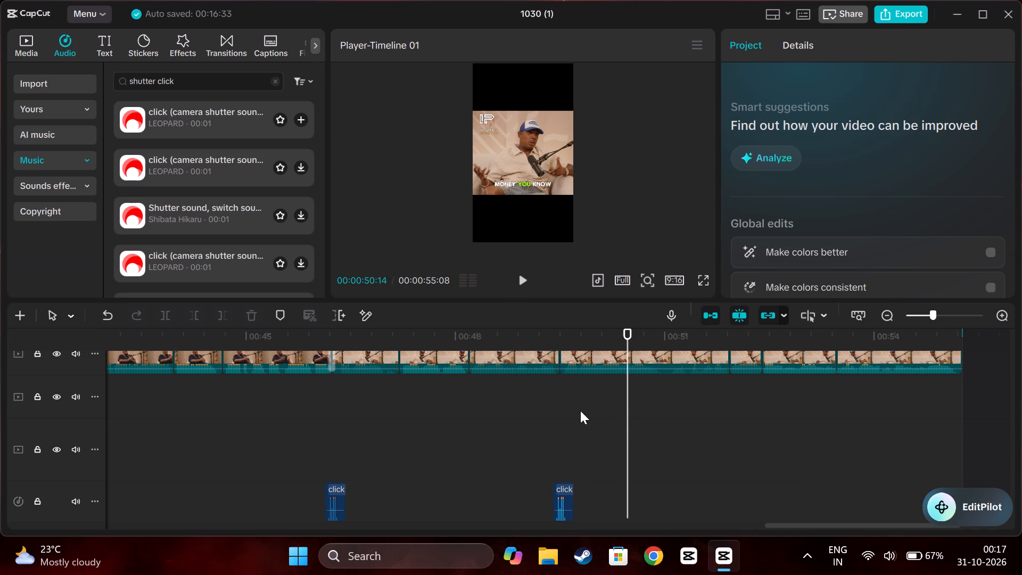
{"action": "left_click", "coordinate": [580, 410]}
{"action": "key", "text": "space"}
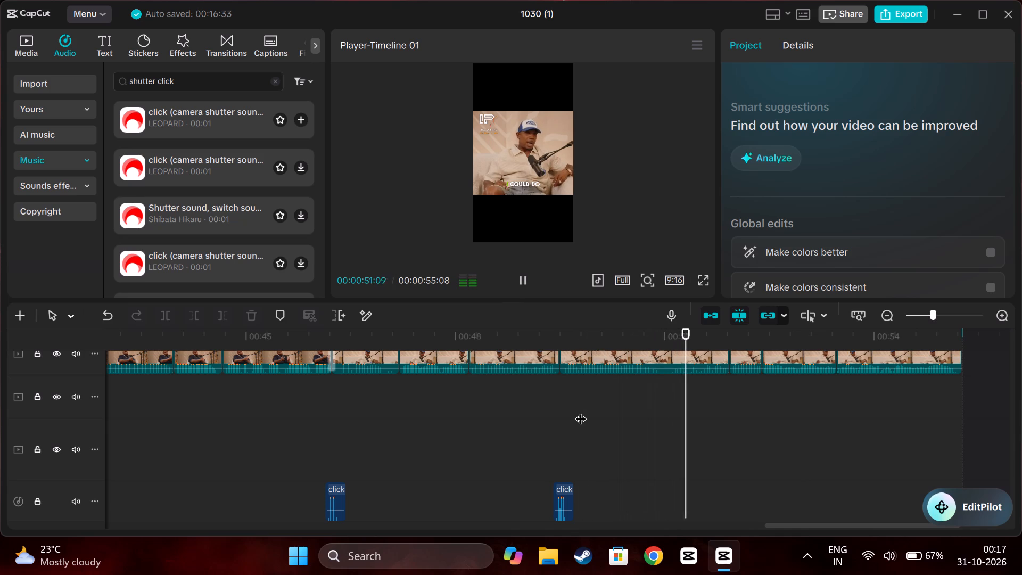
{"action": "left_click", "coordinate": [580, 410]}
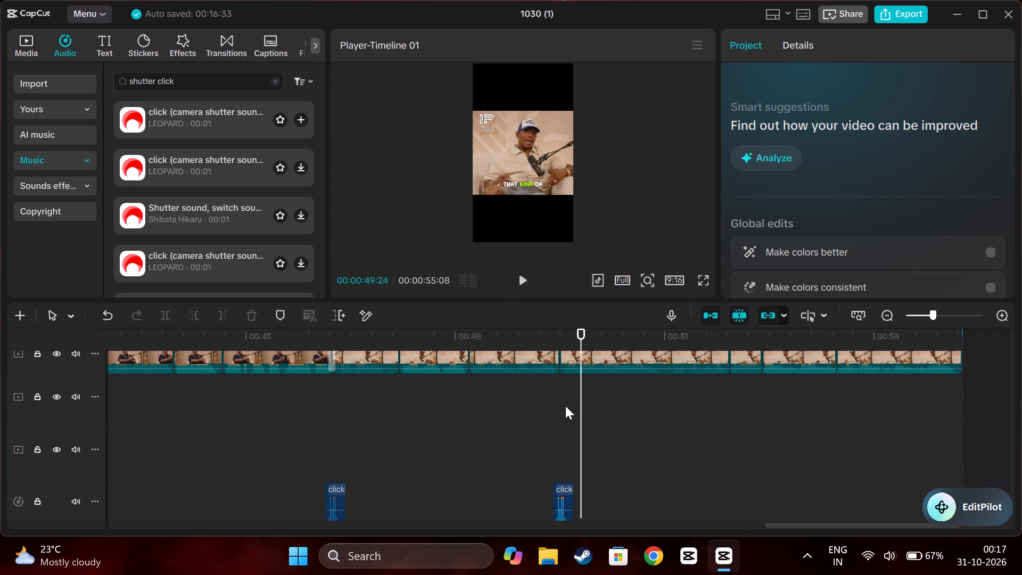
{"action": "left_click", "coordinate": [553, 396]}
{"action": "key", "text": "space"}
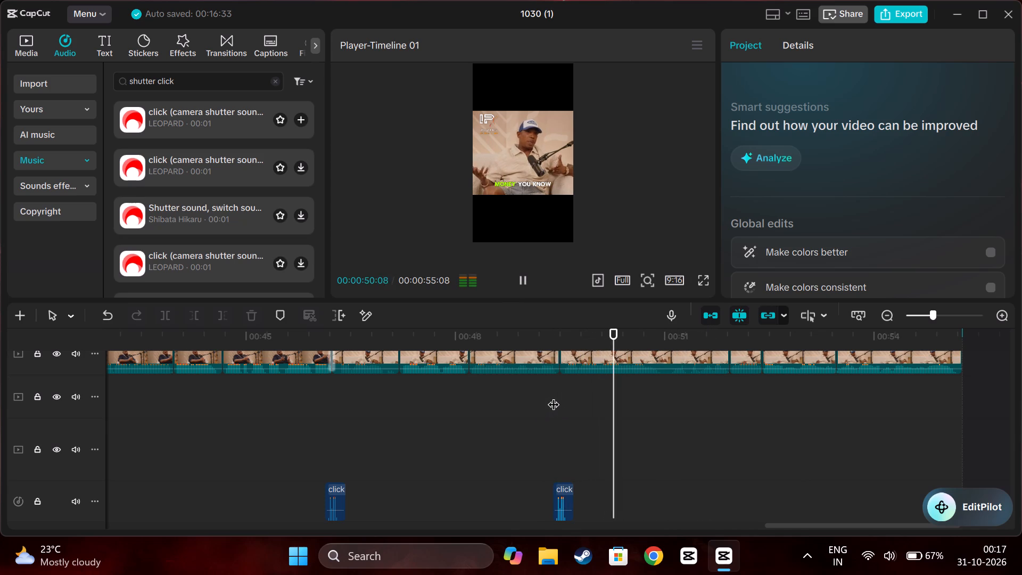
Pause playback and step the playhead back to 00:00:50:03, at the word "MONEY" in the caption.
{"action": "key", "text": "space"}
{"action": "key", "text": "Left"}
{"action": "key", "text": "Left"}
{"action": "key", "text": "Left"}
{"action": "key", "text": "Left"}
{"action": "key", "text": "Left"}
{"action": "key", "text": "Left"}
{"action": "key", "text": "Left"}
{"action": "key", "text": "Left"}
{"action": "key", "text": "Left"}
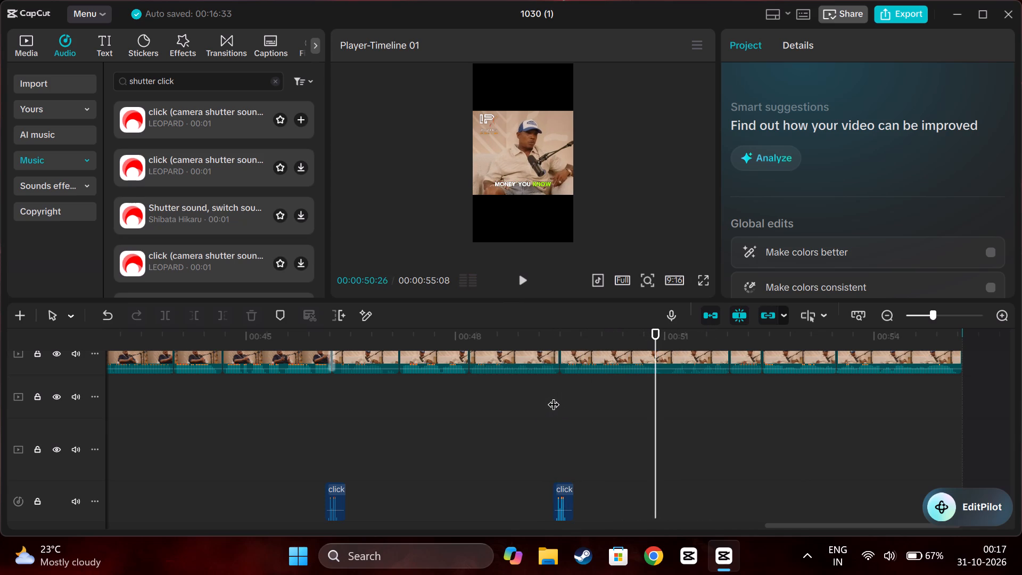
{"action": "key", "text": "Left"}
{"action": "key", "text": "Left"}
{"action": "key", "text": "Left"}
{"action": "key", "text": "Left"}
{"action": "key", "text": "Left"}
{"action": "key", "text": "Left"}
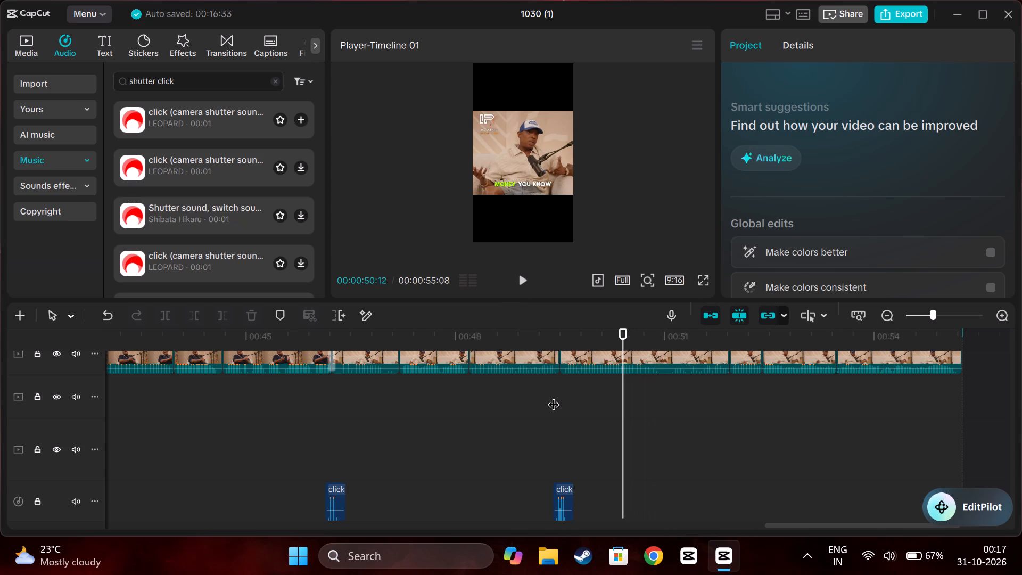
{"action": "key", "text": "Left"}
{"action": "key", "text": "Left"}
{"action": "key", "text": "Left"}
{"action": "key", "text": "Left"}
{"action": "key", "text": "Left"}
{"action": "key", "text": "Left"}
{"action": "key", "text": "Left"}
{"action": "key", "text": "Left"}
{"action": "key", "text": "Left"}
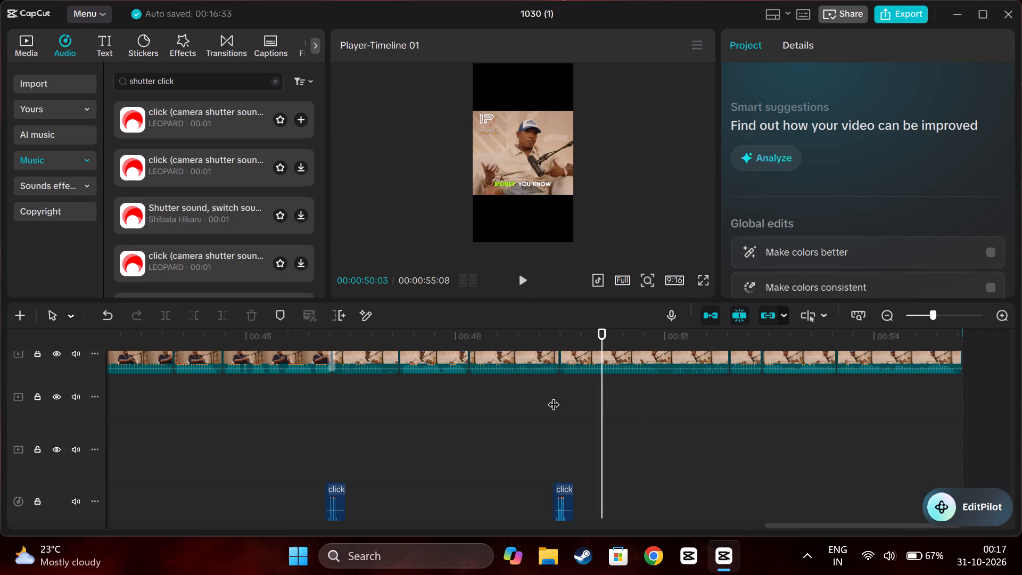
{"action": "key", "text": "Left"}
{"action": "key", "text": "Left"}
{"action": "key", "text": "Right"}
{"action": "key", "text": "Right"}
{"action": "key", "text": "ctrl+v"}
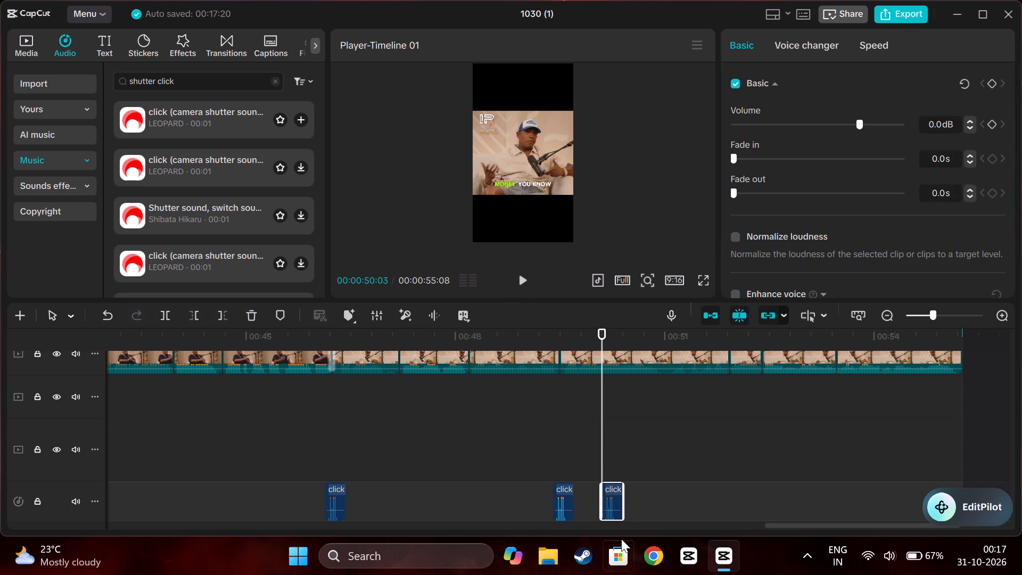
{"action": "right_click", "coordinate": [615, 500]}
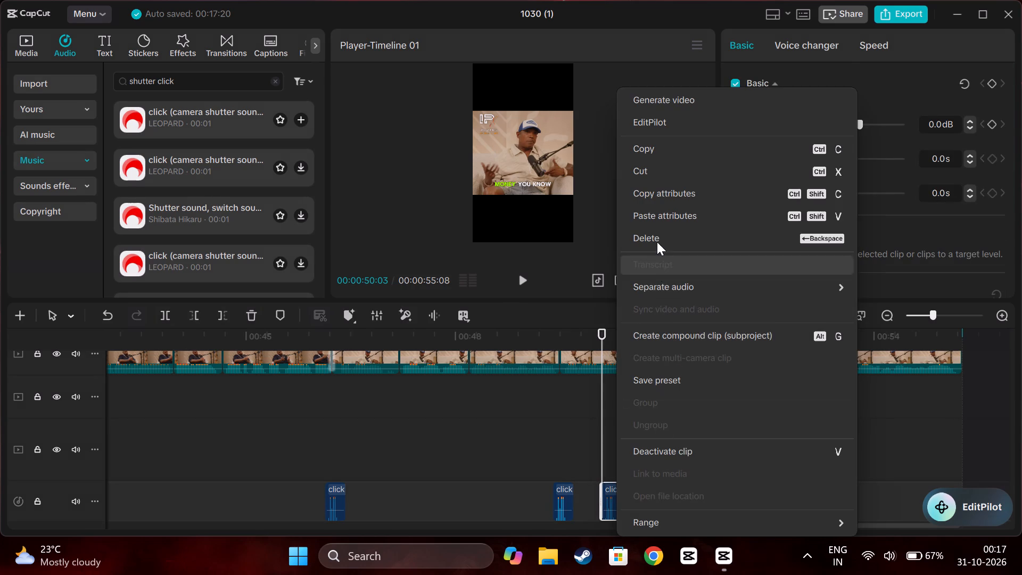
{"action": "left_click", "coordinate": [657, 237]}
Add a marker at 00:00:50:03 on the closing section's video clip under the playhead.
{"action": "scroll", "coordinate": [647, 328], "scroll_direction": "up", "scroll_amount": 2}
{"action": "left_click", "coordinate": [622, 356]}
{"action": "scroll", "coordinate": [608, 387], "scroll_direction": "up", "scroll_amount": 3}
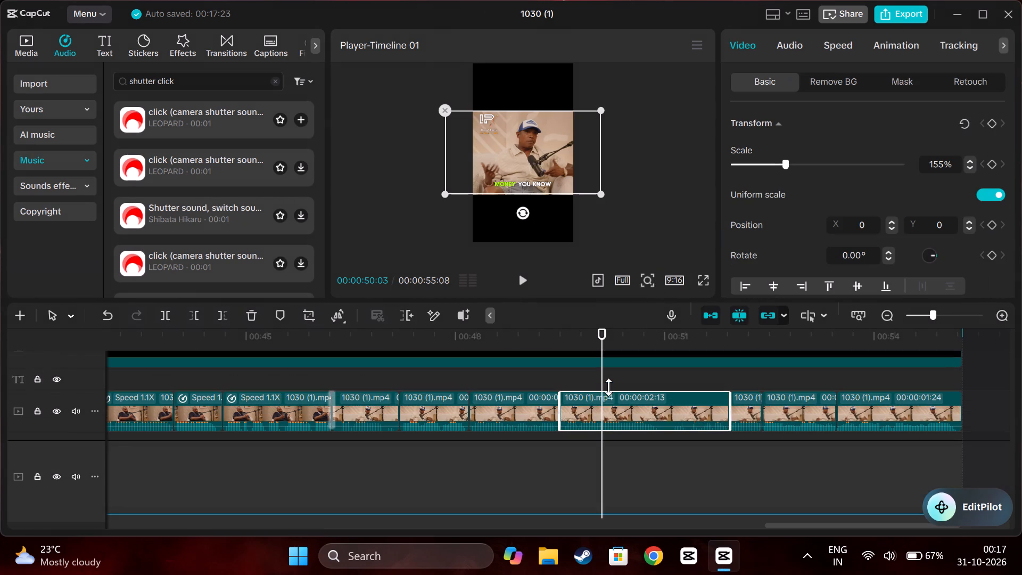
{"action": "left_click", "coordinate": [281, 318]}
Copy the first Cha-Ching money sound effect near the start of the timeline and paste it at 00:00:50:03.
{"action": "scroll", "coordinate": [423, 409], "scroll_direction": "right", "scroll_amount": 10}
{"action": "scroll", "coordinate": [423, 409], "scroll_direction": "down", "scroll_amount": 7}
{"action": "scroll", "coordinate": [424, 453], "scroll_direction": "down", "scroll_amount": 5}
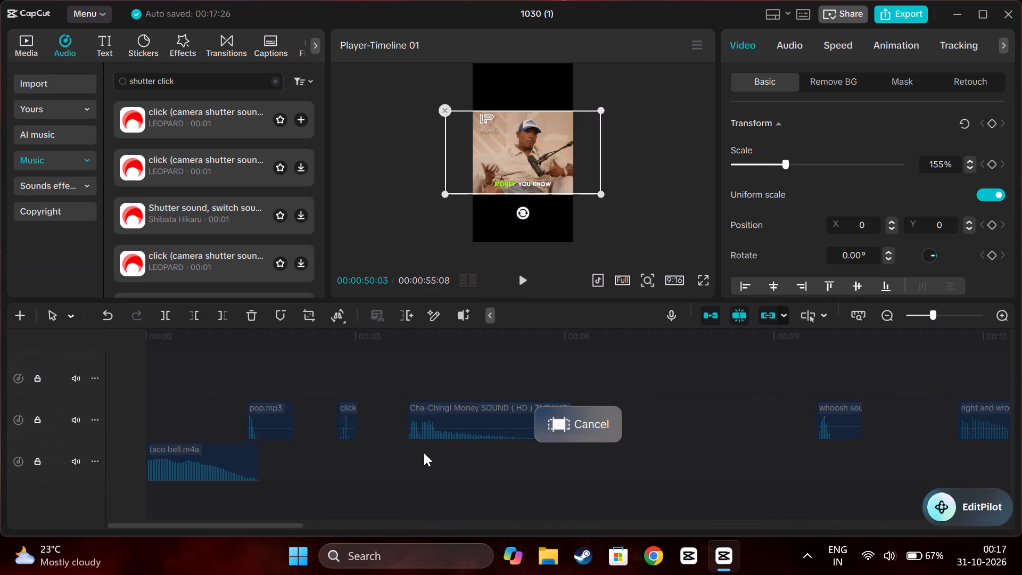
{"action": "left_click", "coordinate": [450, 409]}
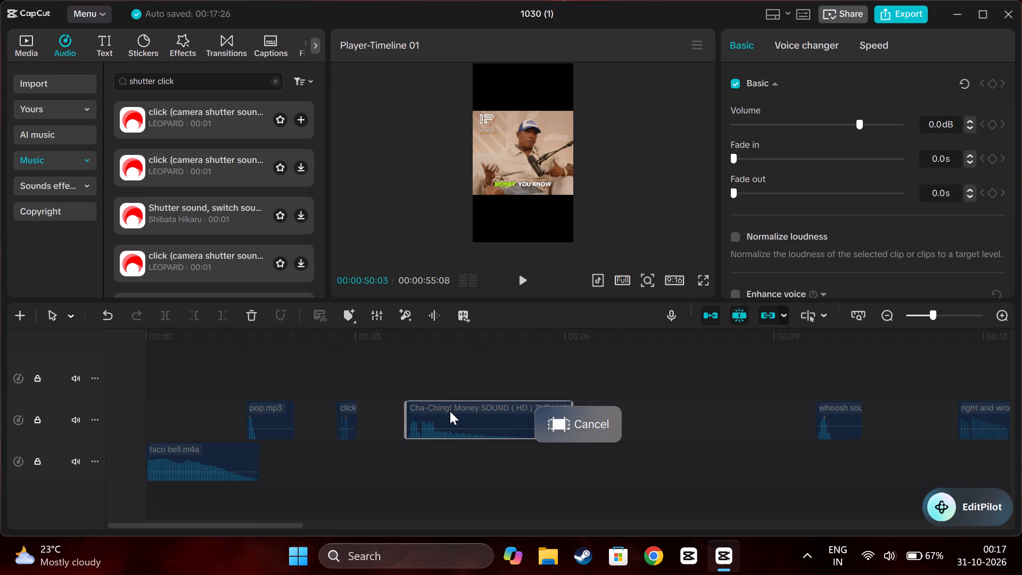
{"action": "key", "text": "ctrl+c"}
{"action": "scroll", "coordinate": [450, 414], "scroll_direction": "left", "scroll_amount": 6}
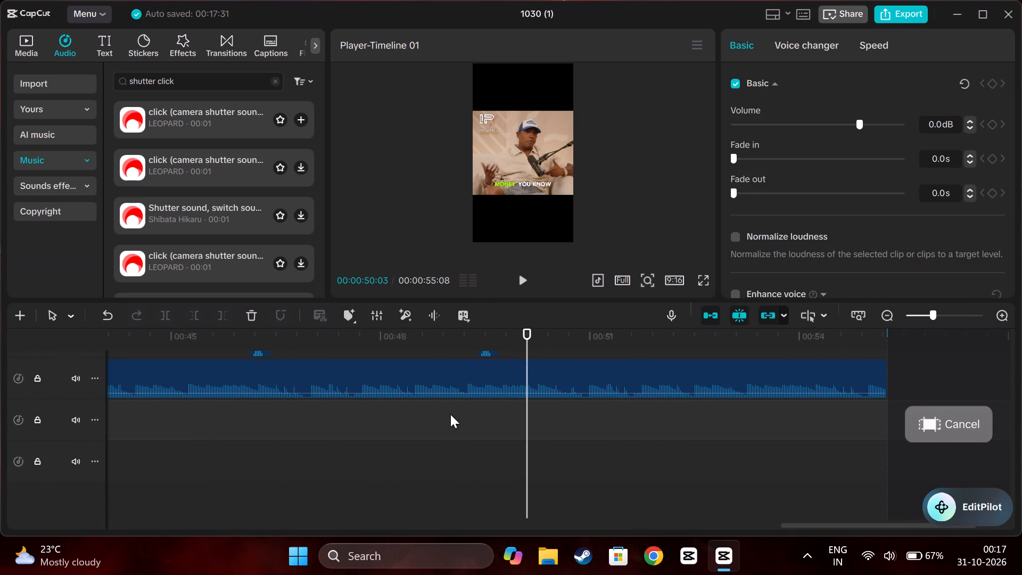
{"action": "key", "text": "ctrl+v"}
{"action": "scroll", "coordinate": [514, 456], "scroll_direction": "up", "scroll_amount": 12}
Play back from 00:00:50:03 through the end and look over the video and audio tracks of the closing section.
{"action": "key", "text": "space"}
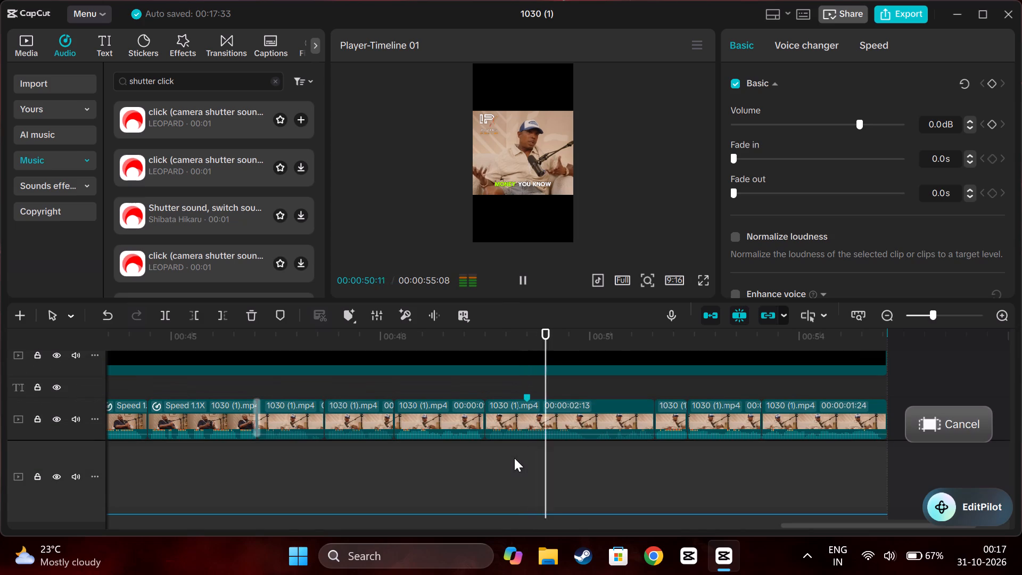
{"action": "scroll", "coordinate": [515, 458], "scroll_direction": "down", "scroll_amount": 2}
{"action": "scroll", "coordinate": [515, 458], "scroll_direction": "up", "scroll_amount": 3}
{"action": "scroll", "coordinate": [515, 458], "scroll_direction": "down", "scroll_amount": 2}
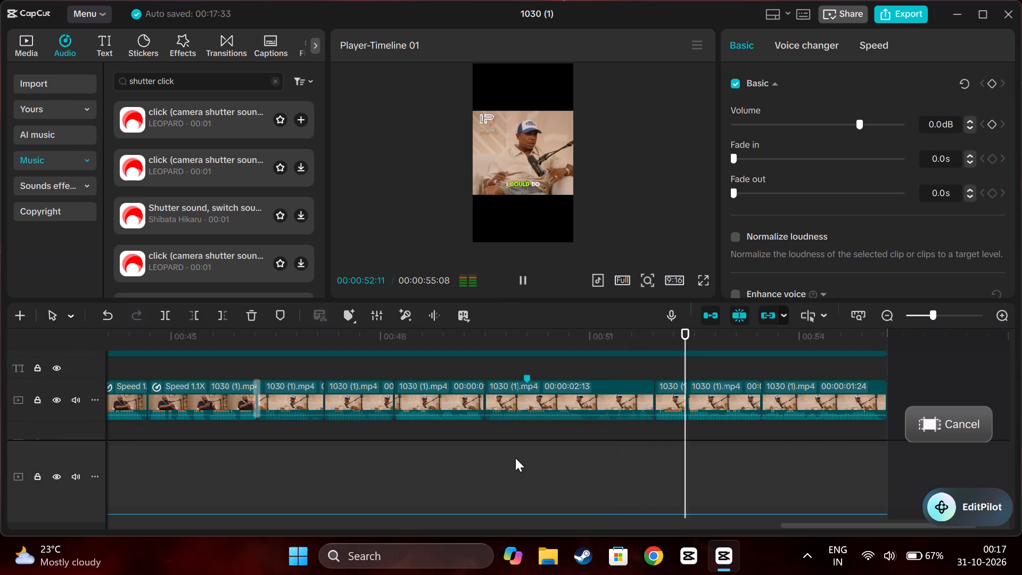
{"action": "scroll", "coordinate": [515, 458], "scroll_direction": "up", "scroll_amount": 2}
{"action": "scroll", "coordinate": [515, 458], "scroll_direction": "down", "scroll_amount": 6}
{"action": "scroll", "coordinate": [515, 458], "scroll_direction": "right", "scroll_amount": 4}
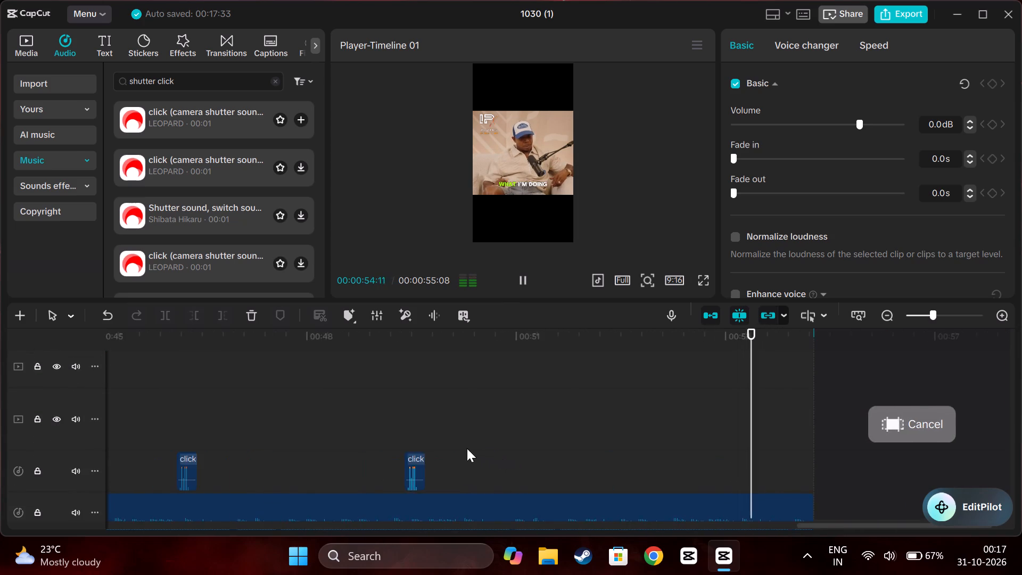
{"action": "scroll", "coordinate": [467, 448], "scroll_direction": "right", "scroll_amount": 2}
{"action": "right_click", "coordinate": [444, 443]}
{"action": "key", "text": "v"}
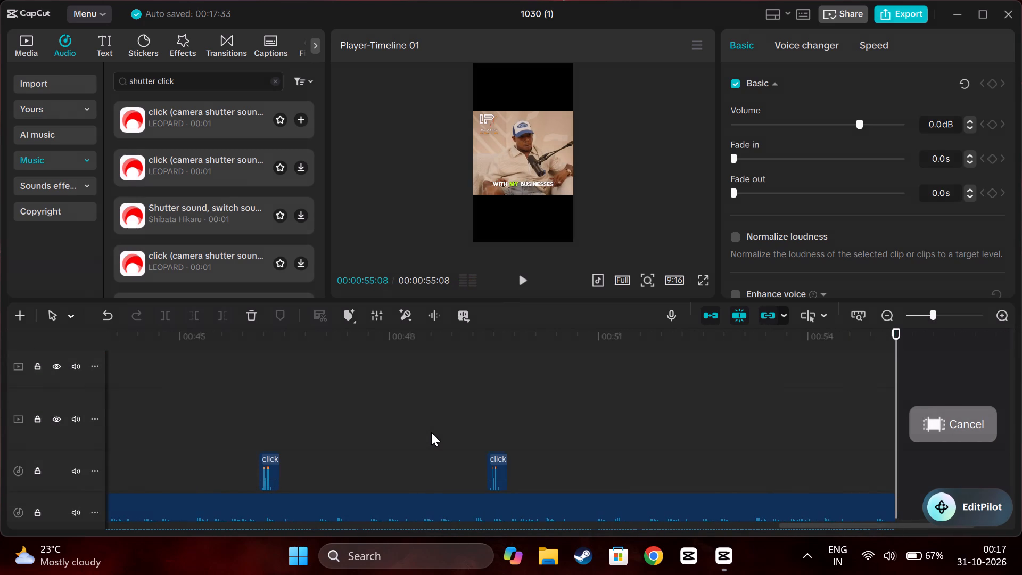
{"action": "left_click", "coordinate": [431, 432]}
{"action": "key", "text": "space"}
Return to the start of the closing section at about 00:00:38:03 and play it to check the sound effects and music.
{"action": "scroll", "coordinate": [429, 432], "scroll_direction": "right", "scroll_amount": 9}
{"action": "scroll", "coordinate": [429, 432], "scroll_direction": "left", "scroll_amount": 1}
{"action": "scroll", "coordinate": [429, 432], "scroll_direction": "down", "scroll_amount": 1, "text": "ctrl"}
{"action": "scroll", "coordinate": [429, 432], "scroll_direction": "left", "scroll_amount": 1, "text": "ctrl"}
{"action": "scroll", "coordinate": [429, 432], "scroll_direction": "down", "scroll_amount": 1, "text": "ctrl"}
{"action": "scroll", "coordinate": [429, 432], "scroll_direction": "left", "scroll_amount": 1, "text": "ctrl"}
{"action": "scroll", "coordinate": [429, 432], "scroll_direction": "down", "scroll_amount": 1, "text": "ctrl"}
{"action": "scroll", "coordinate": [429, 432], "scroll_direction": "left", "scroll_amount": 1}
{"action": "scroll", "coordinate": [429, 432], "scroll_direction": "down", "scroll_amount": 1, "text": "ctrl"}
{"action": "scroll", "coordinate": [429, 432], "scroll_direction": "left", "scroll_amount": 1, "text": "ctrl"}
{"action": "scroll", "coordinate": [429, 432], "scroll_direction": "down", "scroll_amount": 1, "text": "ctrl"}
{"action": "scroll", "coordinate": [429, 432], "scroll_direction": "left", "scroll_amount": 1, "text": "ctrl"}
{"action": "scroll", "coordinate": [429, 432], "scroll_direction": "down", "scroll_amount": 1, "text": "ctrl"}
{"action": "scroll", "coordinate": [429, 432], "scroll_direction": "left", "scroll_amount": 1, "text": "ctrl"}
{"action": "left_click_drag", "start_coordinate": [226, 336], "coordinate": [341, 369]}
{"action": "scroll", "coordinate": [345, 372], "scroll_direction": "down", "scroll_amount": 8, "text": "ctrl"}
{"action": "scroll", "coordinate": [345, 374], "scroll_direction": "left", "scroll_amount": 1}
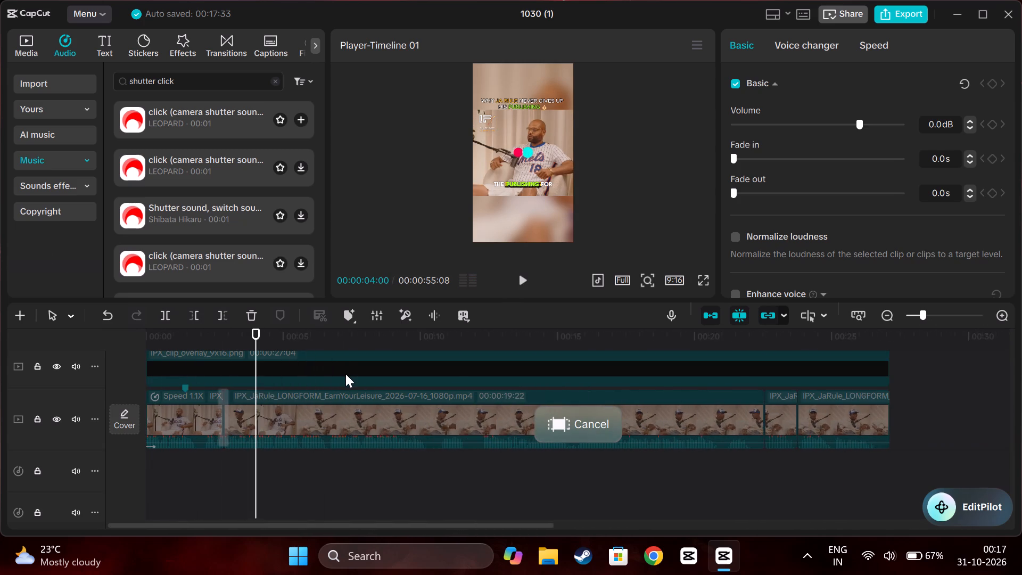
{"action": "scroll", "coordinate": [345, 374], "scroll_direction": "left", "scroll_amount": 1}
{"action": "scroll", "coordinate": [345, 374], "scroll_direction": "down", "scroll_amount": 1, "text": "ctrl"}
{"action": "scroll", "coordinate": [345, 374], "scroll_direction": "left", "scroll_amount": 1, "text": "ctrl"}
{"action": "scroll", "coordinate": [345, 374], "scroll_direction": "down", "scroll_amount": 2, "text": "ctrl"}
{"action": "scroll", "coordinate": [345, 374], "scroll_direction": "left", "scroll_amount": 1, "text": "ctrl"}
{"action": "scroll", "coordinate": [345, 374], "scroll_direction": "down", "scroll_amount": 1, "text": "ctrl"}
{"action": "scroll", "coordinate": [345, 374], "scroll_direction": "left", "scroll_amount": 1, "text": "ctrl"}
{"action": "scroll", "coordinate": [345, 374], "scroll_direction": "down", "scroll_amount": 1, "text": "ctrl"}
{"action": "scroll", "coordinate": [345, 374], "scroll_direction": "left", "scroll_amount": 1, "text": "ctrl"}
{"action": "scroll", "coordinate": [345, 374], "scroll_direction": "down", "scroll_amount": 1, "text": "ctrl"}
{"action": "scroll", "coordinate": [345, 374], "scroll_direction": "left", "scroll_amount": 1, "text": "ctrl"}
{"action": "scroll", "coordinate": [345, 374], "scroll_direction": "down", "scroll_amount": 1, "text": "ctrl"}
{"action": "scroll", "coordinate": [345, 374], "scroll_direction": "left", "scroll_amount": 1, "text": "ctrl"}
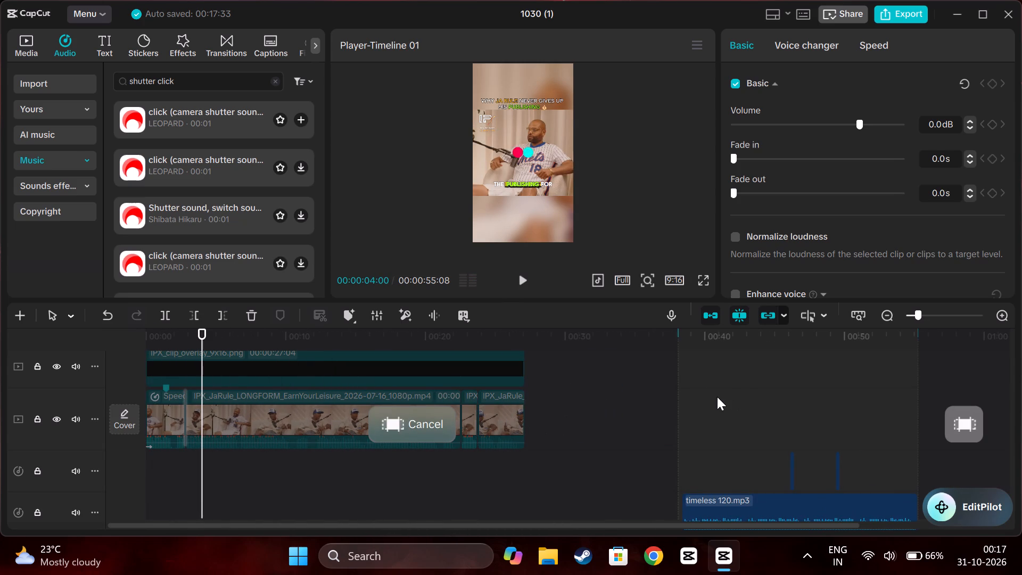
{"action": "left_click", "coordinate": [716, 397]}
{"action": "scroll", "coordinate": [712, 399], "scroll_direction": "up", "scroll_amount": 3}
{"action": "left_click", "coordinate": [689, 409]}
{"action": "left_click_drag", "start_coordinate": [689, 410], "coordinate": [681, 414]}
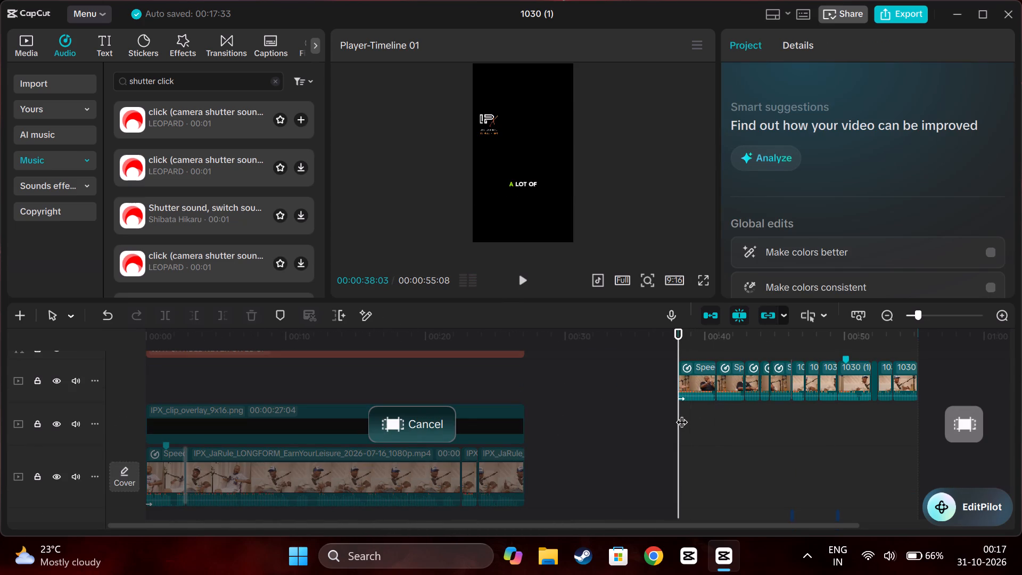
{"action": "key", "text": "space"}
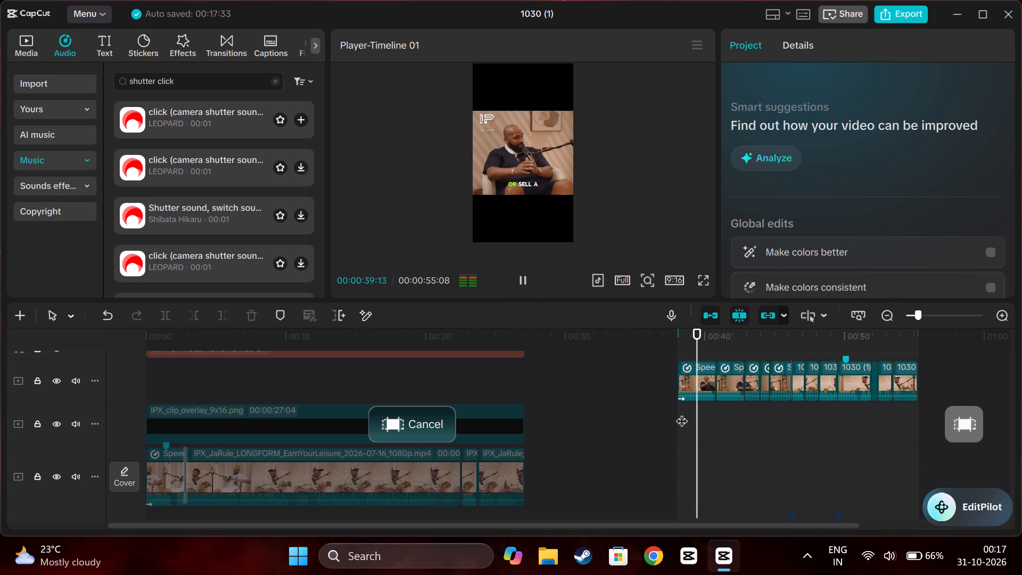
{"action": "scroll", "coordinate": [681, 413], "scroll_direction": "up", "scroll_amount": 6, "text": "ctrl"}
{"action": "scroll", "coordinate": [681, 413], "scroll_direction": "left", "scroll_amount": 1}
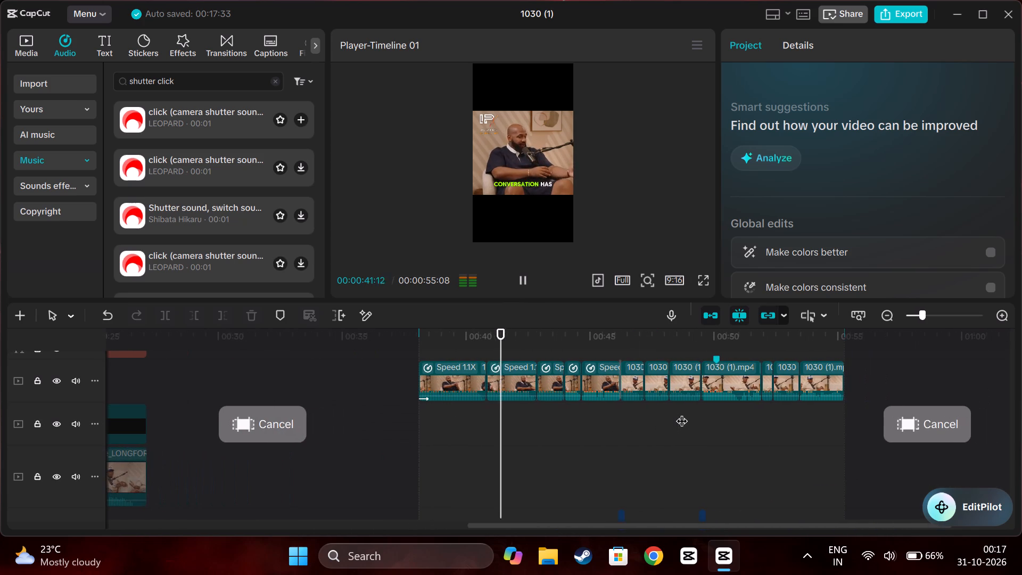
{"action": "scroll", "coordinate": [681, 413], "scroll_direction": "left", "scroll_amount": 1}
{"action": "left_click", "coordinate": [427, 453]}
{"action": "left_click_drag", "start_coordinate": [427, 453], "coordinate": [418, 455]}
{"action": "key", "text": "space"}
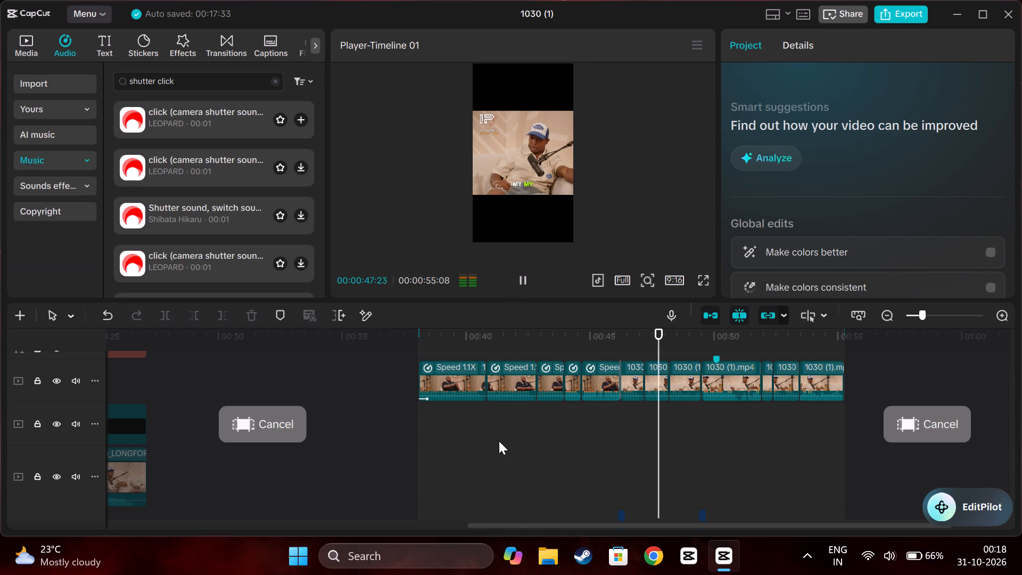
Restart playback near the beginning of the closing section, around 00:00:38, and watch it through to the end.
{"action": "left_click", "coordinate": [464, 443]}
{"action": "scroll", "coordinate": [463, 443], "scroll_direction": "down", "scroll_amount": 3}
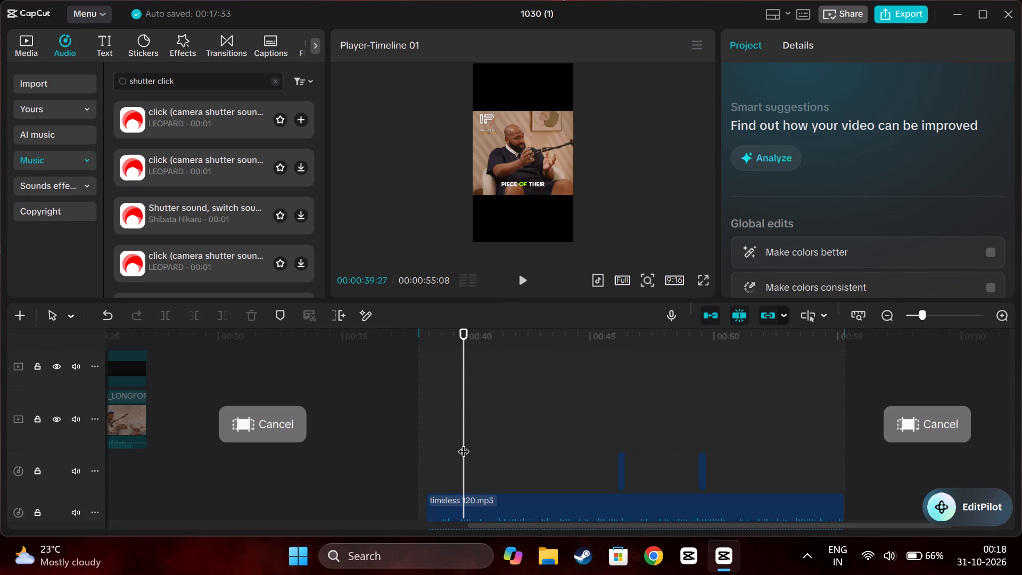
{"action": "scroll", "coordinate": [463, 443], "scroll_direction": "up", "scroll_amount": 3}
{"action": "left_click_drag", "start_coordinate": [463, 443], "coordinate": [415, 443]}
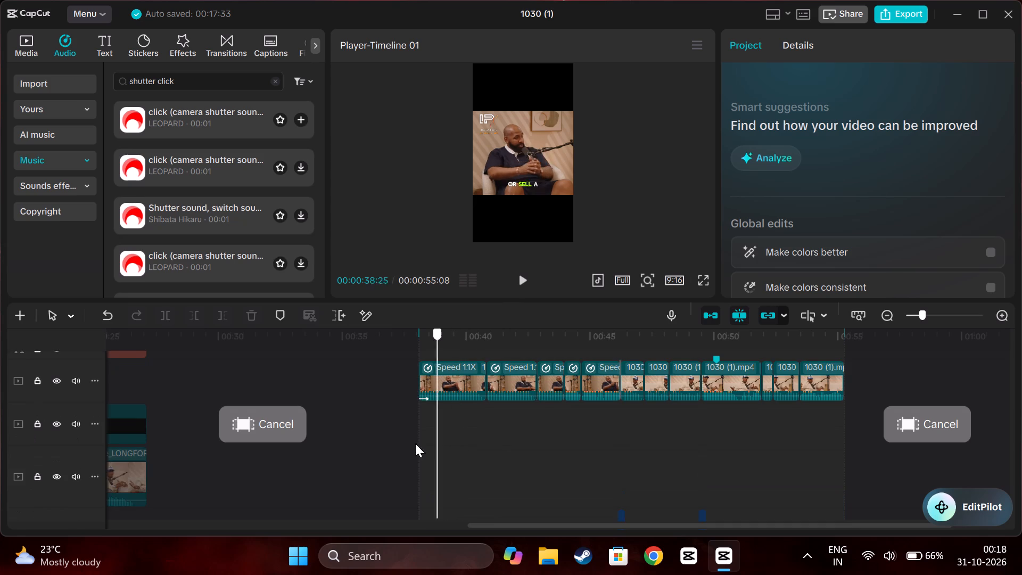
{"action": "left_click_drag", "start_coordinate": [415, 443], "coordinate": [423, 442]}
{"action": "key", "text": "space"}
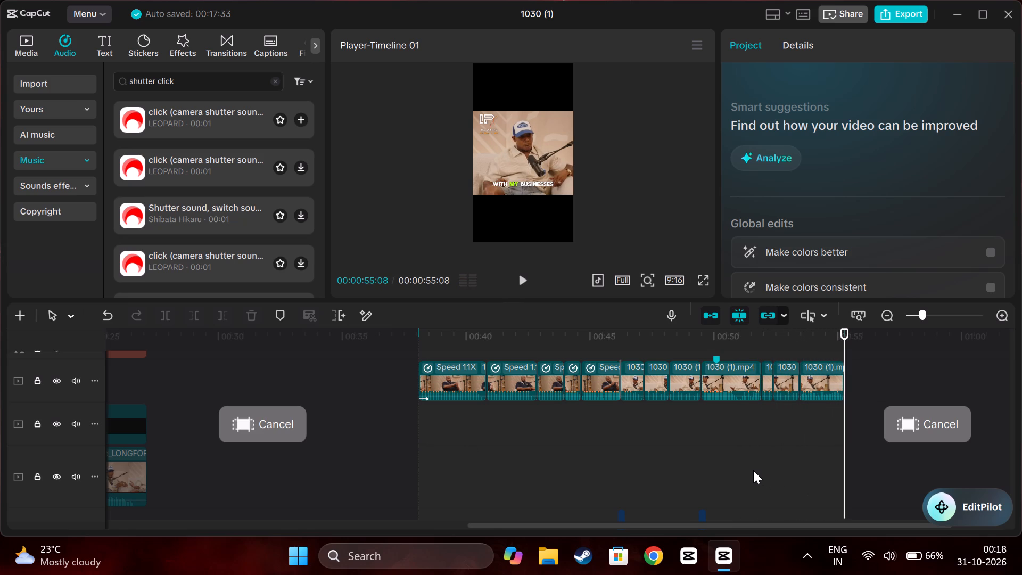
Look over the overlay, video, music and sound effect tracks of the closing section.
{"action": "scroll", "coordinate": [753, 470], "scroll_direction": "down", "scroll_amount": 5}
{"action": "scroll", "coordinate": [753, 470], "scroll_direction": "up", "scroll_amount": 9}
{"action": "scroll", "coordinate": [753, 470], "scroll_direction": "down", "scroll_amount": 11}
{"action": "scroll", "coordinate": [719, 463], "scroll_direction": "up", "scroll_amount": 14}
{"action": "scroll", "coordinate": [647, 458], "scroll_direction": "down", "scroll_amount": 4}
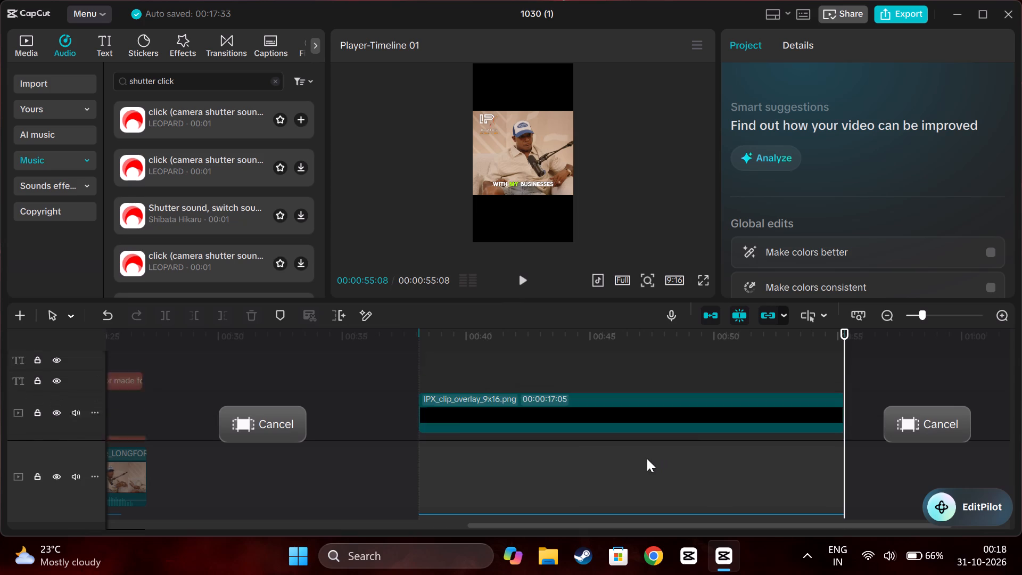
{"action": "scroll", "coordinate": [646, 458], "scroll_direction": "down", "scroll_amount": 7}
{"action": "scroll", "coordinate": [518, 407], "scroll_direction": "up", "scroll_amount": 3}
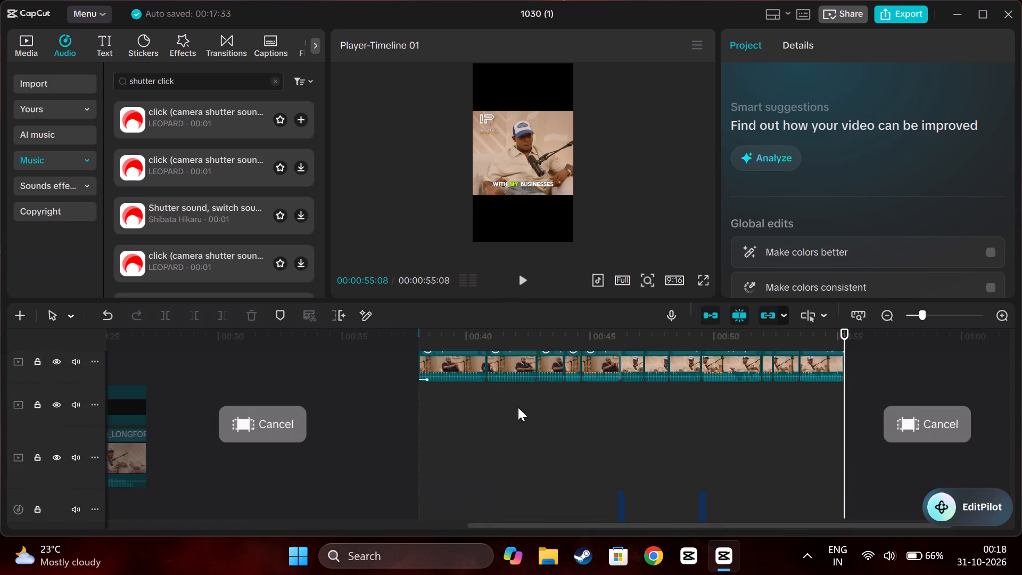
{"action": "scroll", "coordinate": [517, 408], "scroll_direction": "down", "scroll_amount": 5}
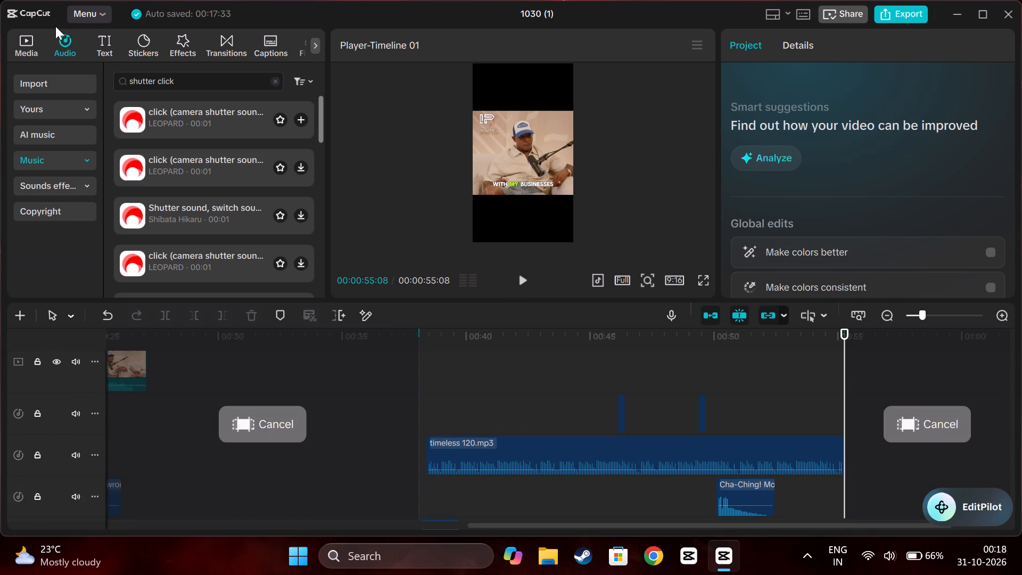
Add a default text clip at 00:00:55:08, at the end of the closing section.
{"action": "left_click", "coordinate": [94, 44]}
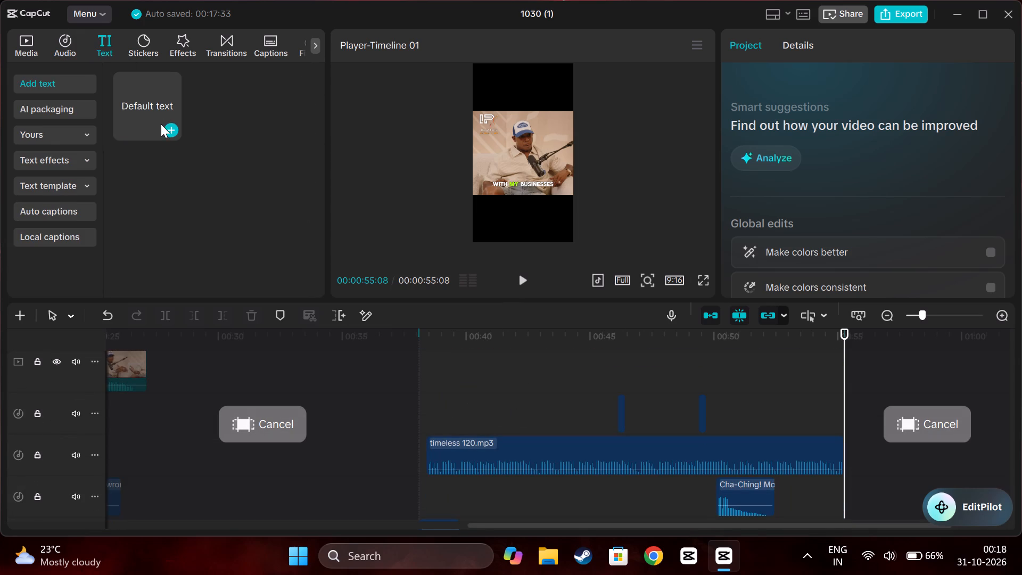
{"action": "left_click", "coordinate": [166, 126]}
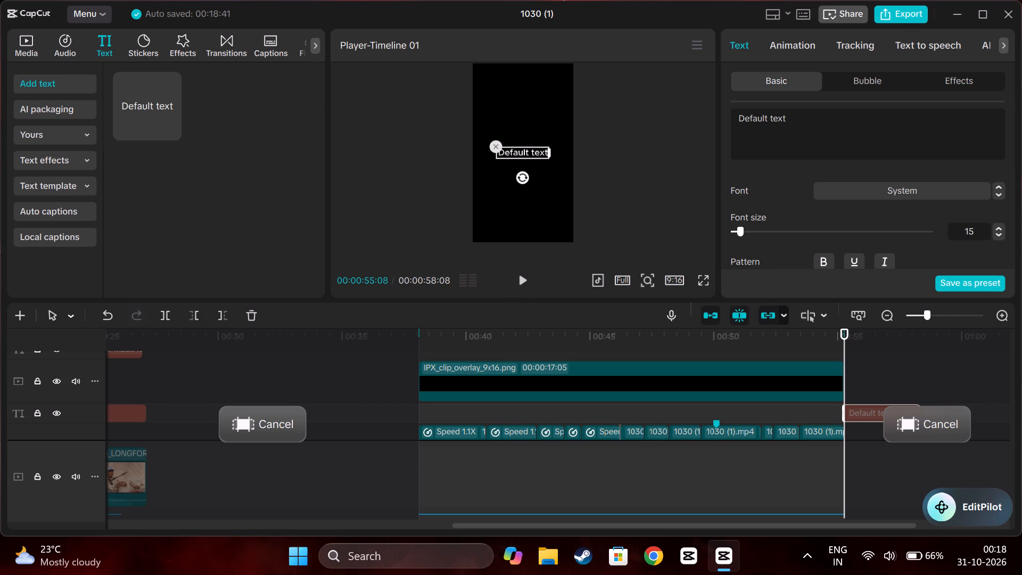
Replace the new text clip's placeholder wording with "JA RULE catolouge worths a lot".
{"action": "left_click", "coordinate": [822, 127]}
{"action": "key", "text": "BackSpace"}
{"action": "key", "text": "BackSpace"}
{"action": "key", "text": "BackSpace"}
{"action": "key", "text": "BackSpace"}
{"action": "key", "text": "BackSpace"}
{"action": "key", "text": "BackSpace"}
{"action": "key", "text": "BackSpace"}
{"action": "key", "text": "BackSpace"}
{"action": "key", "text": "BackSpace"}
{"action": "key", "text": "BackSpace"}
{"action": "key", "text": "BackSpace"}
{"action": "key", "text": "BackSpace"}
{"action": "key", "text": "BackSpace"}
{"action": "key", "text": "BackSpace"}
{"action": "key", "text": "BackSpace"}
{"action": "key", "text": "BackSpace"}
{"action": "key", "text": "BackSpace"}
{"action": "key", "text": "BackSpace"}
{"action": "key", "text": "BackSpace"}
{"action": "key", "text": "BackSpace"}
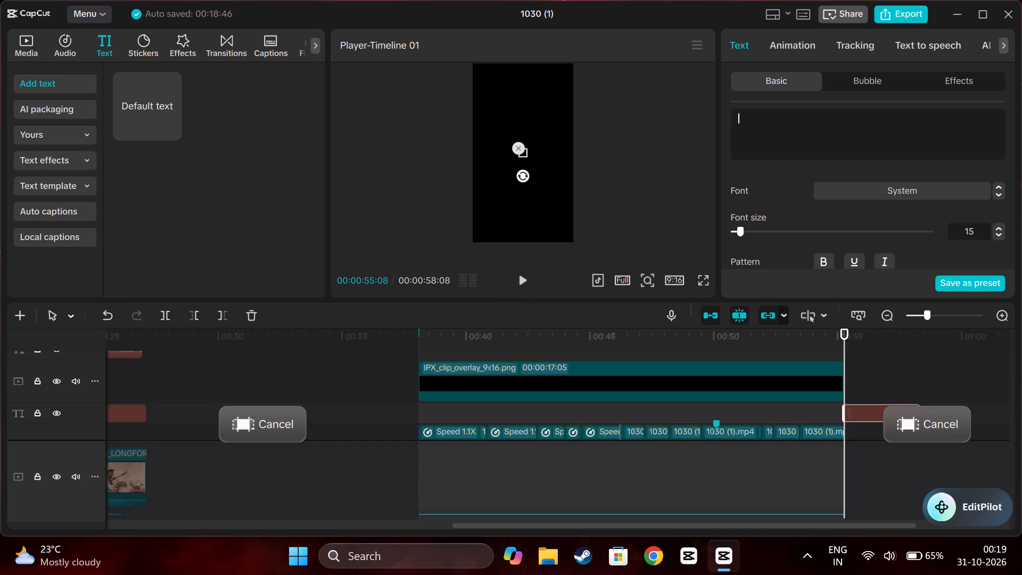
{"action": "type", "text": "JA"}
{"action": "key", "text": "space"}
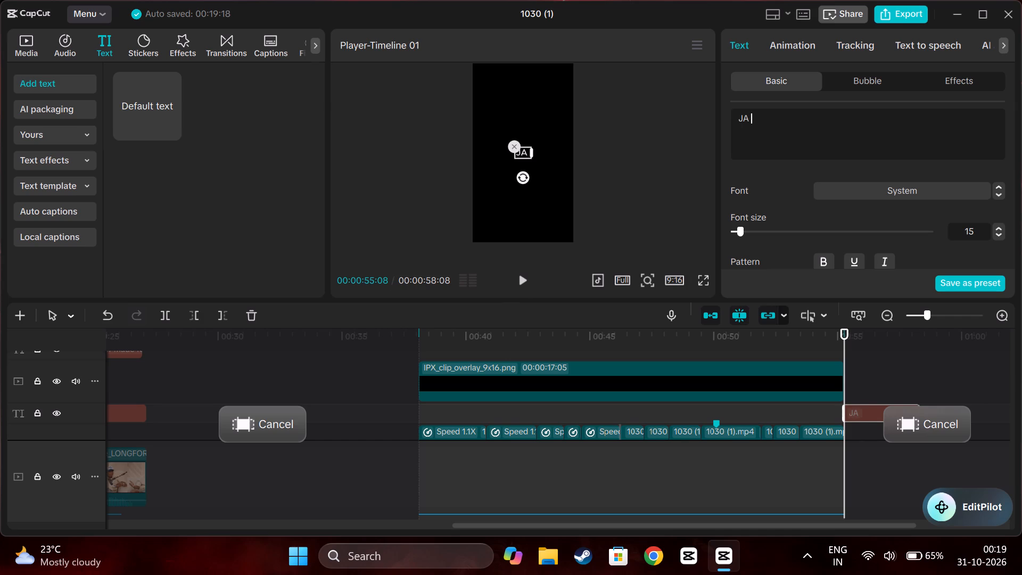
{"action": "key", "text": "r"}
{"action": "type", "text": "ULES"}
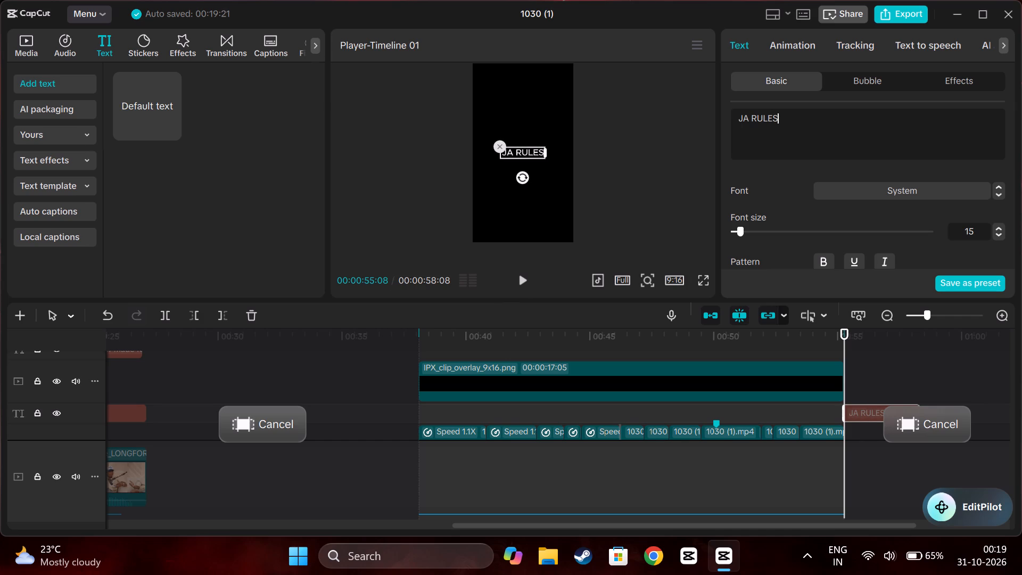
{"action": "key", "text": "BackSpace"}
{"action": "key", "text": "space"}
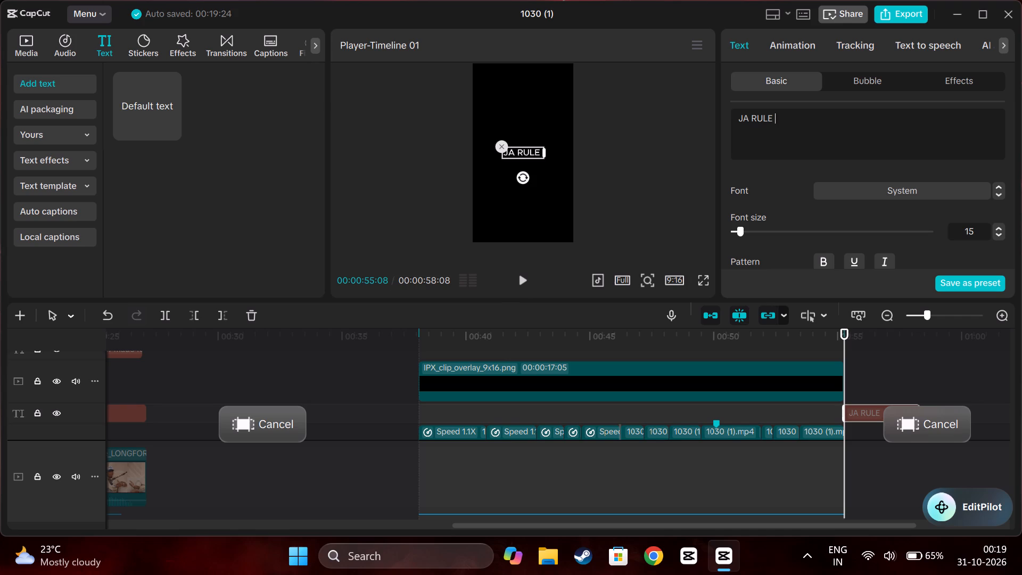
{"action": "type", "text": "catolouge"}
{"action": "key", "text": "space"}
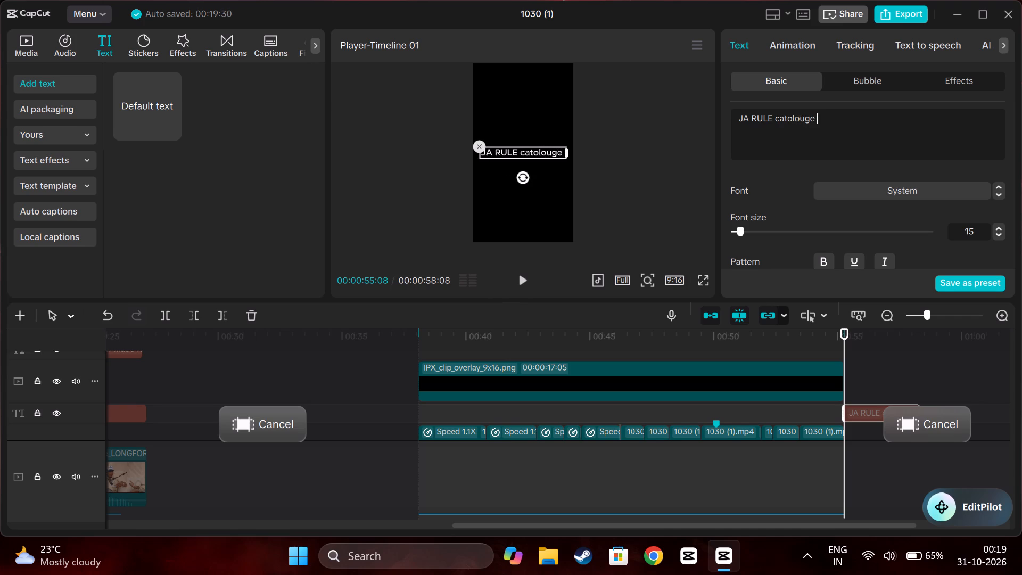
{"action": "type", "text": "wo"}
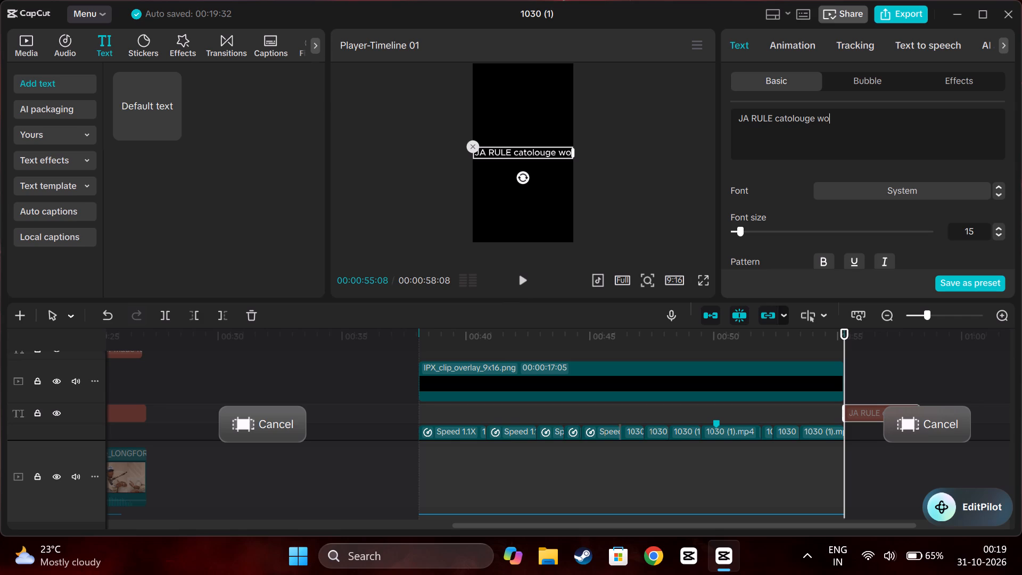
{"action": "type", "text": "rths a"}
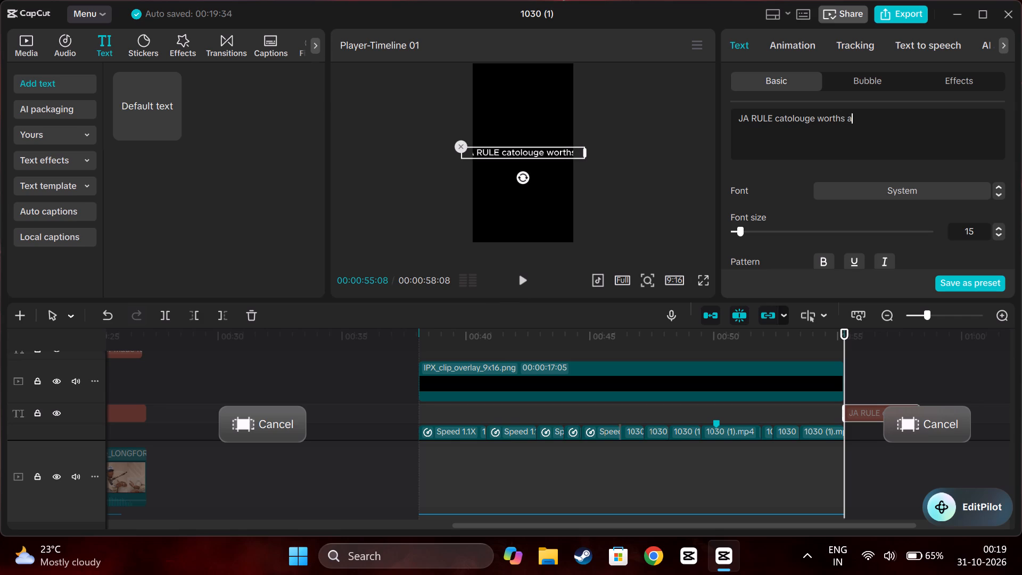
{"action": "key", "text": "space"}
{"action": "type", "text": "lo"}
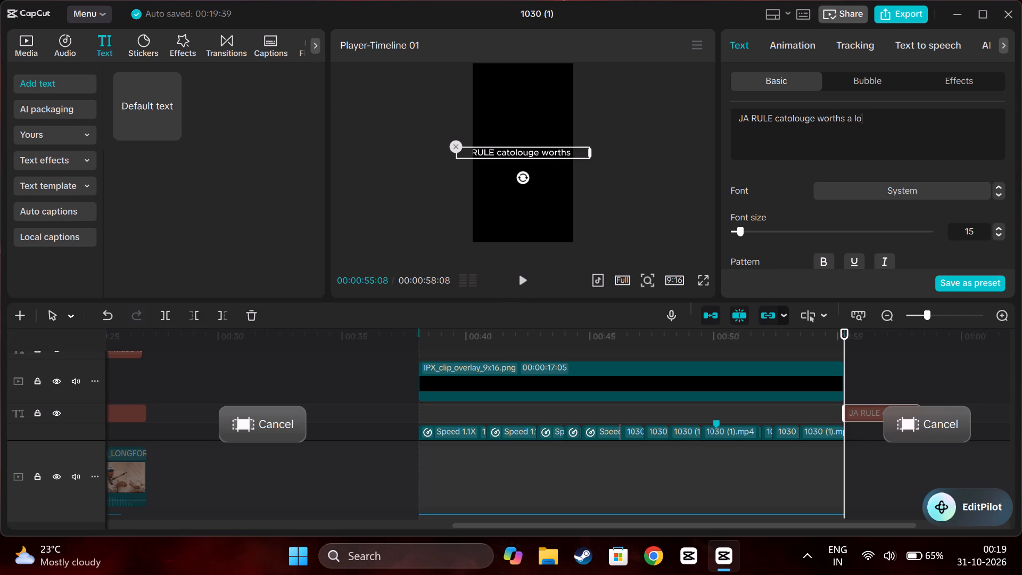
{"action": "type", "text": "t"}
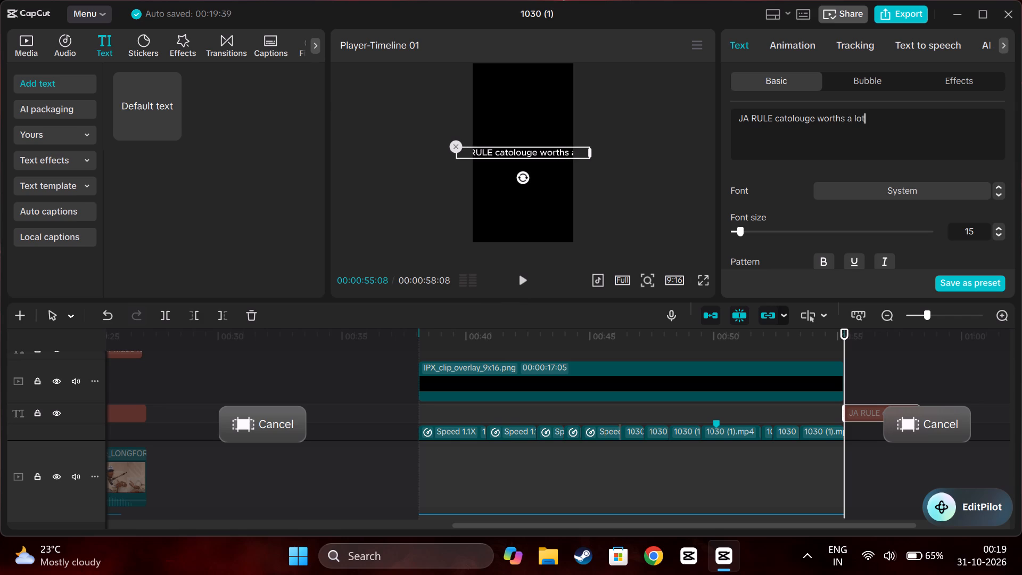
{"action": "key", "text": "space"}
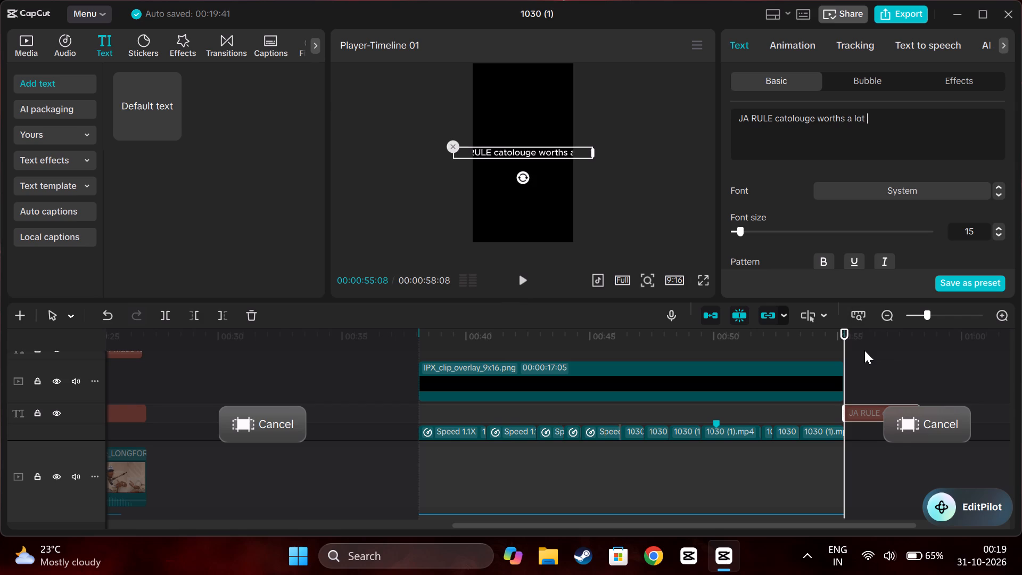
Insert the shocked open-mouth face emoji at the end of the title text.
{"action": "key", "text": "super+period"}
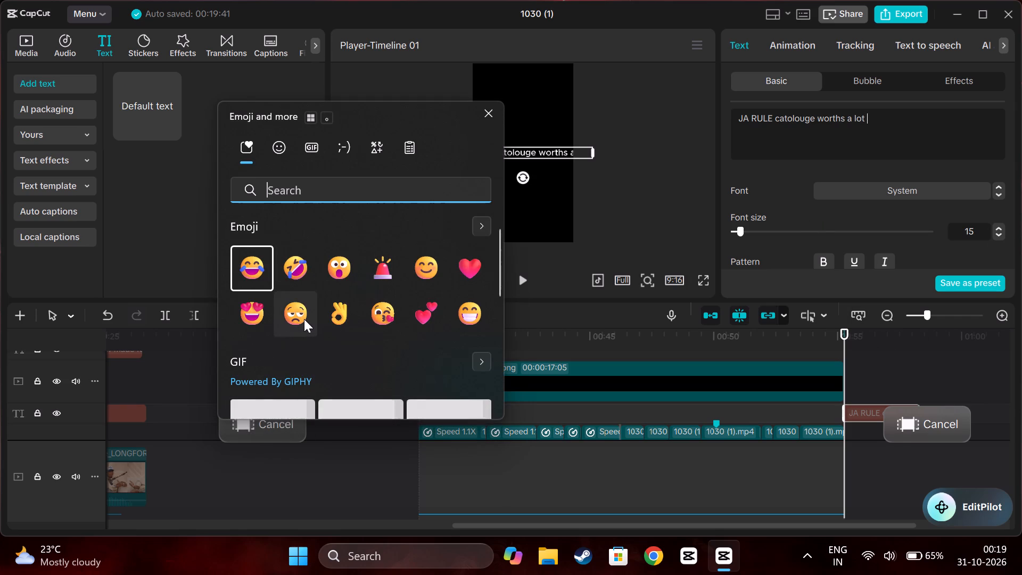
{"action": "left_click", "coordinate": [343, 276]}
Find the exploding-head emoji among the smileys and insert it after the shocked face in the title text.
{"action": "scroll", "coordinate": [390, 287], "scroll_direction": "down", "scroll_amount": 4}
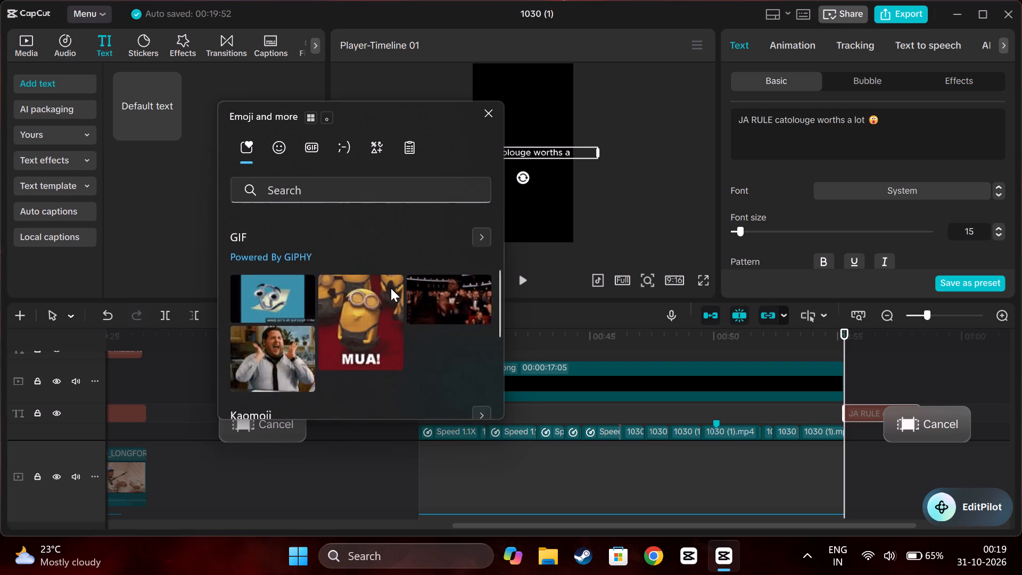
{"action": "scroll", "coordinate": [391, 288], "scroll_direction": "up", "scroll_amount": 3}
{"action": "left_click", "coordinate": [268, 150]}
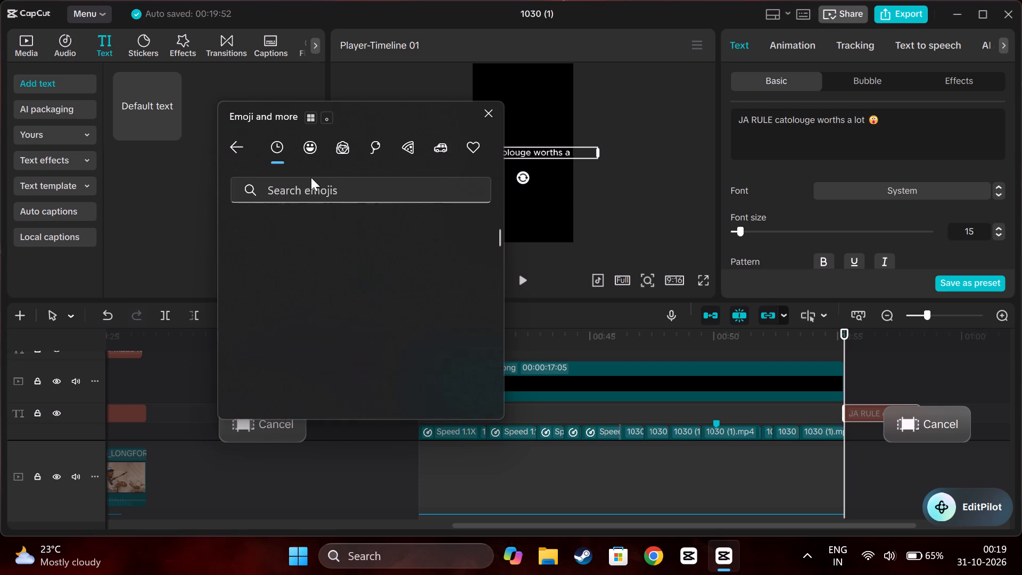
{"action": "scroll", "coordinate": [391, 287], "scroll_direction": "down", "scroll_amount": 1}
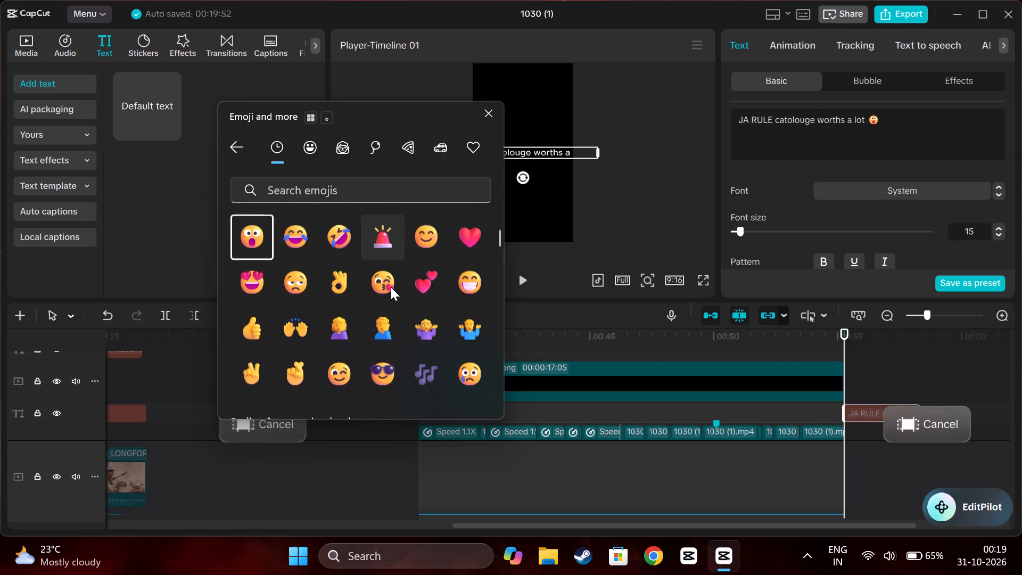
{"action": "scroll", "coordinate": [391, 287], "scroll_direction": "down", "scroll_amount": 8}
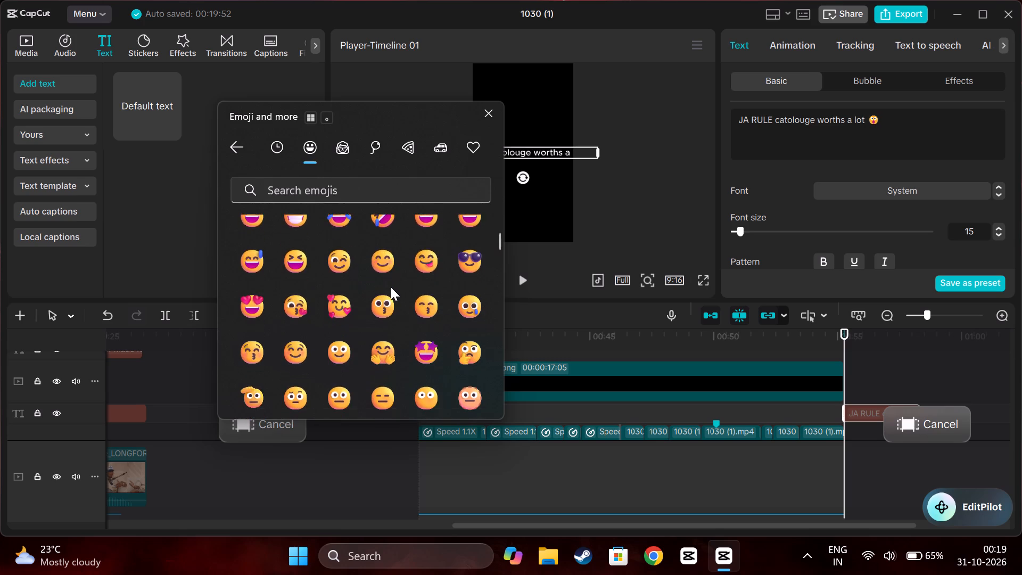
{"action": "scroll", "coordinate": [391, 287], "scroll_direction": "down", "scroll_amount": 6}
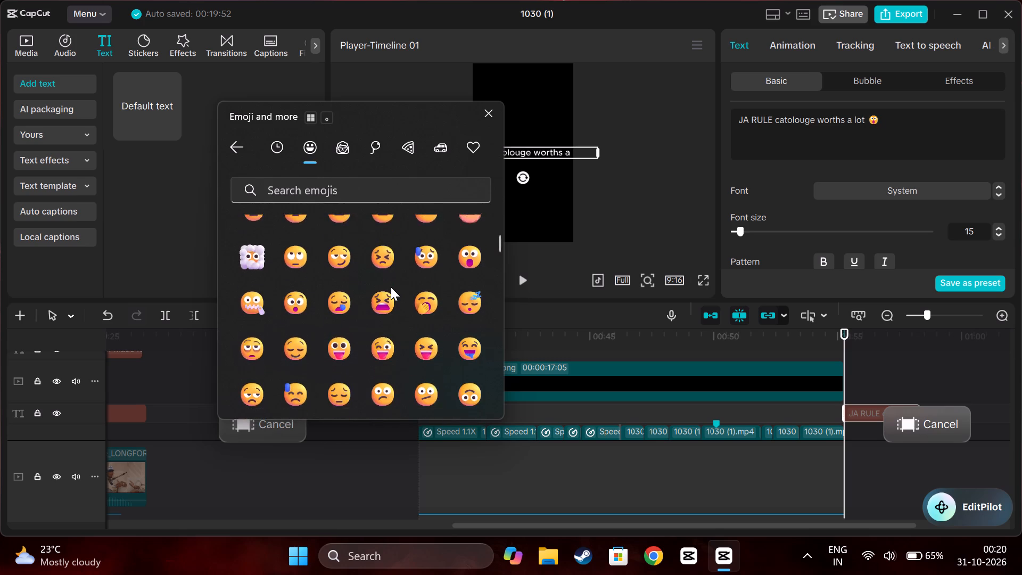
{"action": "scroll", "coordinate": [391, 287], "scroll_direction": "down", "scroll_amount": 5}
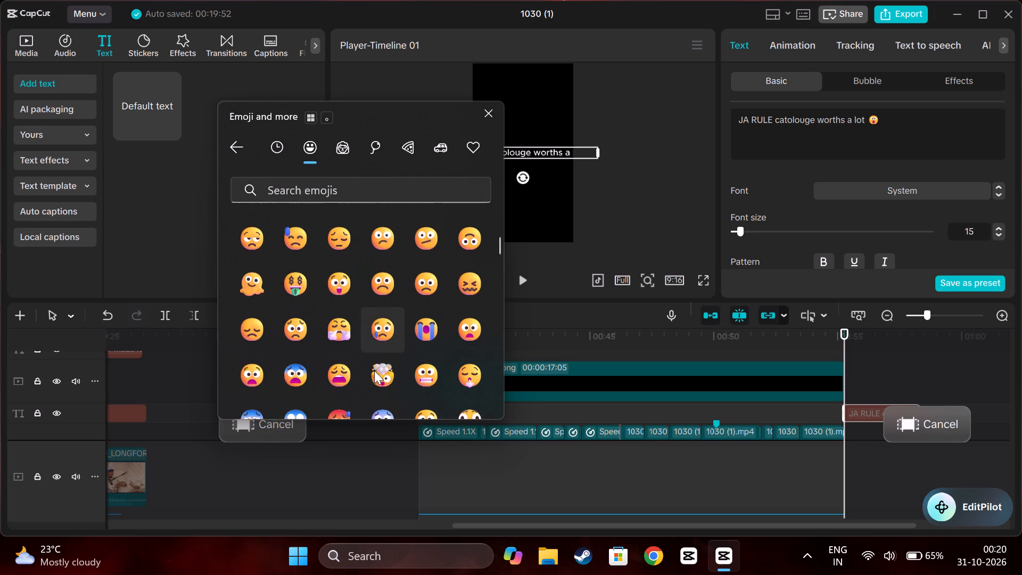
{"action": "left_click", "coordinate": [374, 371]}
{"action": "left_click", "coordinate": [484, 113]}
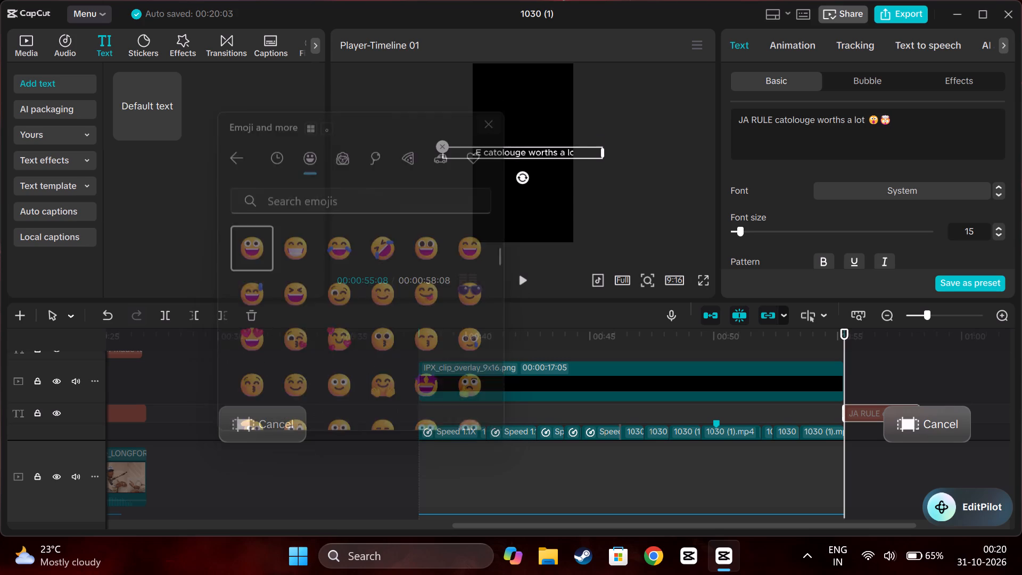
Set the title text's font size to 10.
{"action": "triple_click", "coordinate": [1000, 234]}
{"action": "double_click", "coordinate": [1000, 234]}
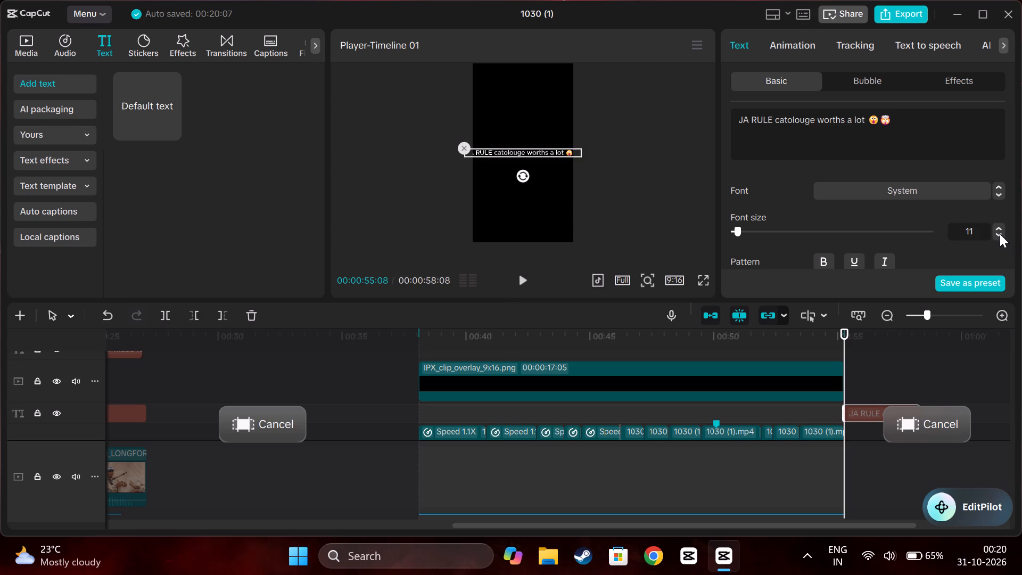
Break the title text onto a second line after "catolouge".
{"action": "left_click", "coordinate": [815, 119]}
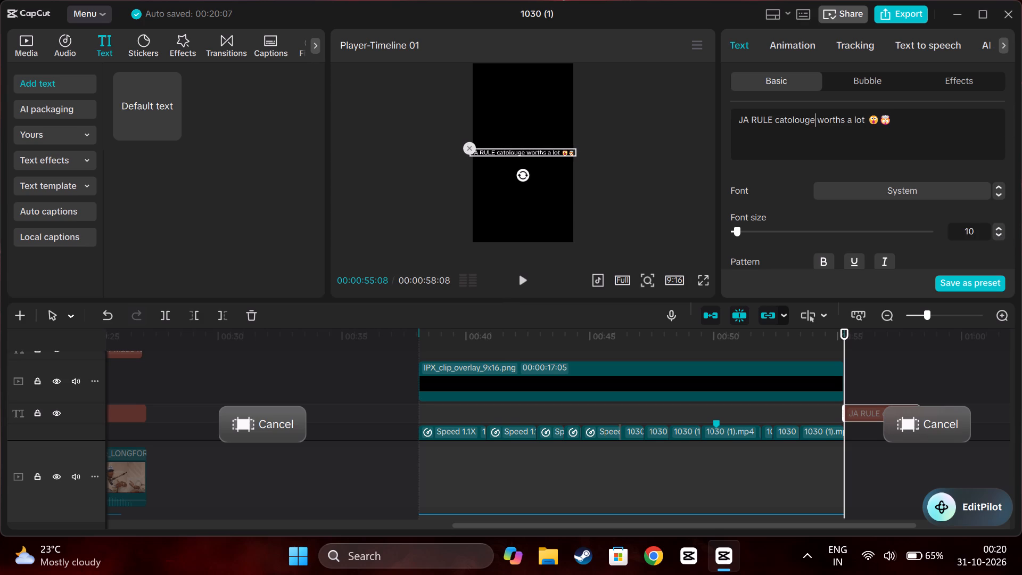
{"action": "key", "text": "Return"}
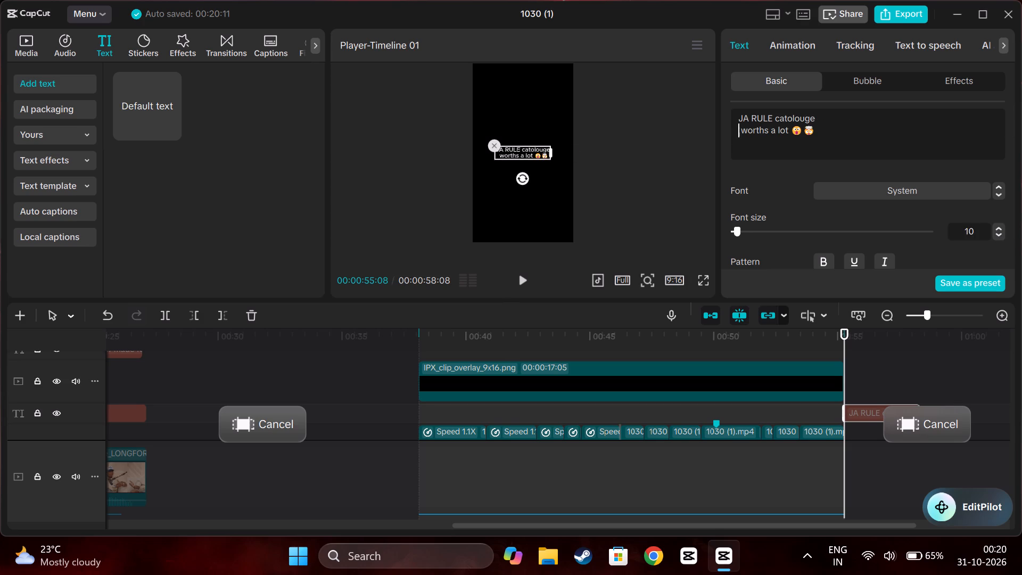
Replace the exploding-head emoji with the money-mouth face and winged-money emojis, found by searching the emojis for "money".
{"action": "left_click", "coordinate": [817, 132]}
{"action": "key", "text": "BackSpace"}
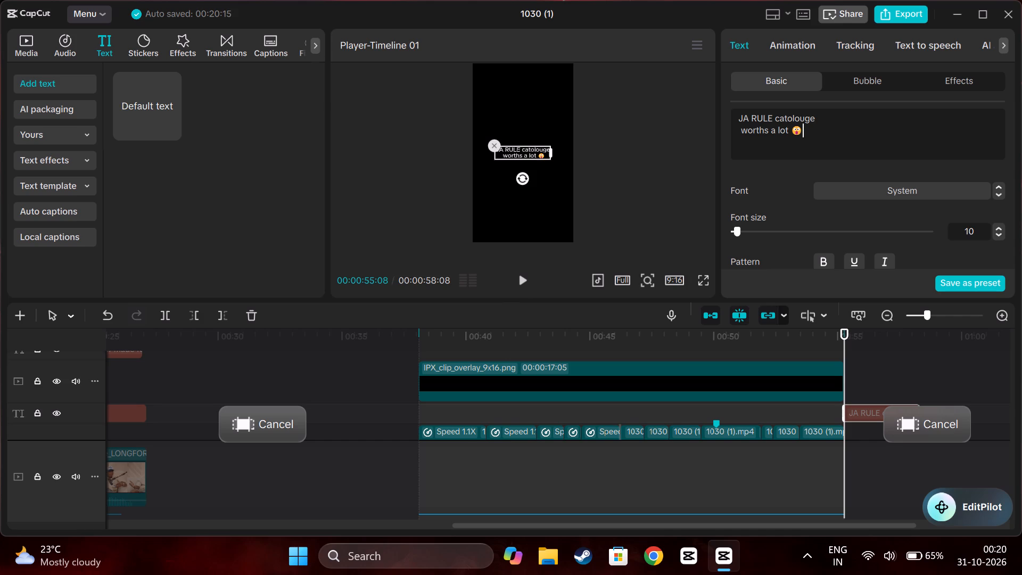
{"action": "key", "text": "super+period"}
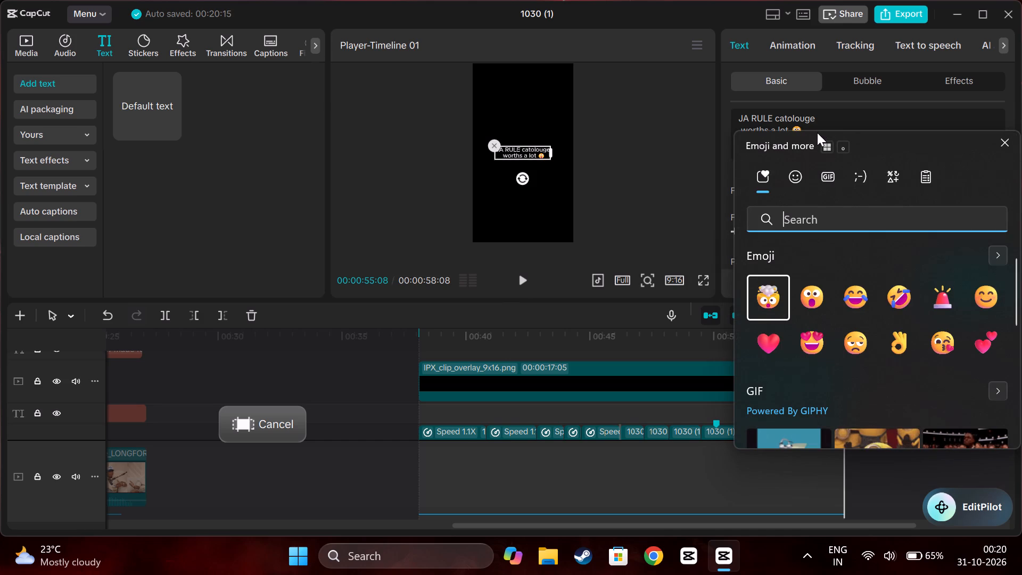
{"action": "left_click", "coordinate": [805, 183]}
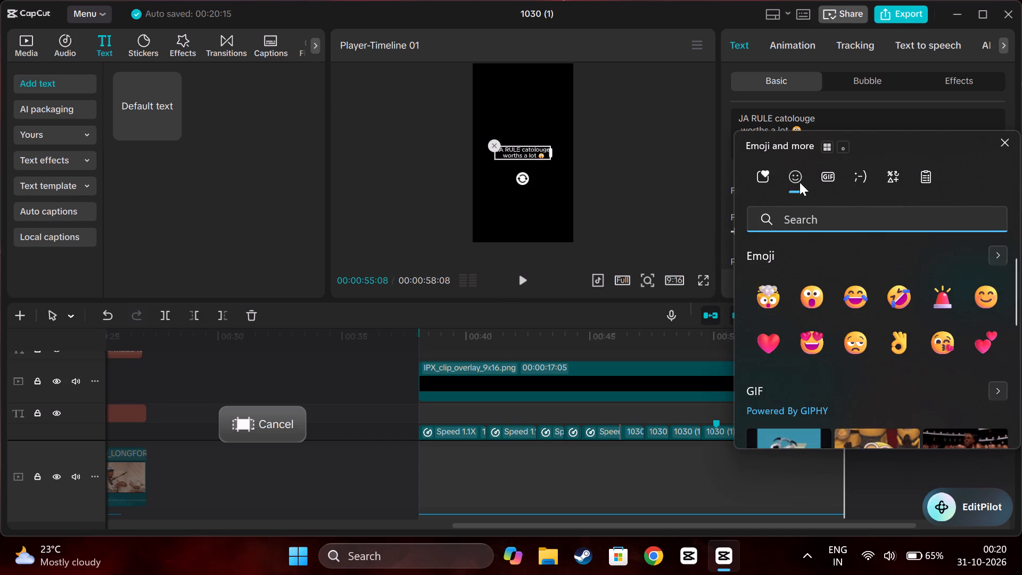
{"action": "left_click", "coordinate": [822, 213]}
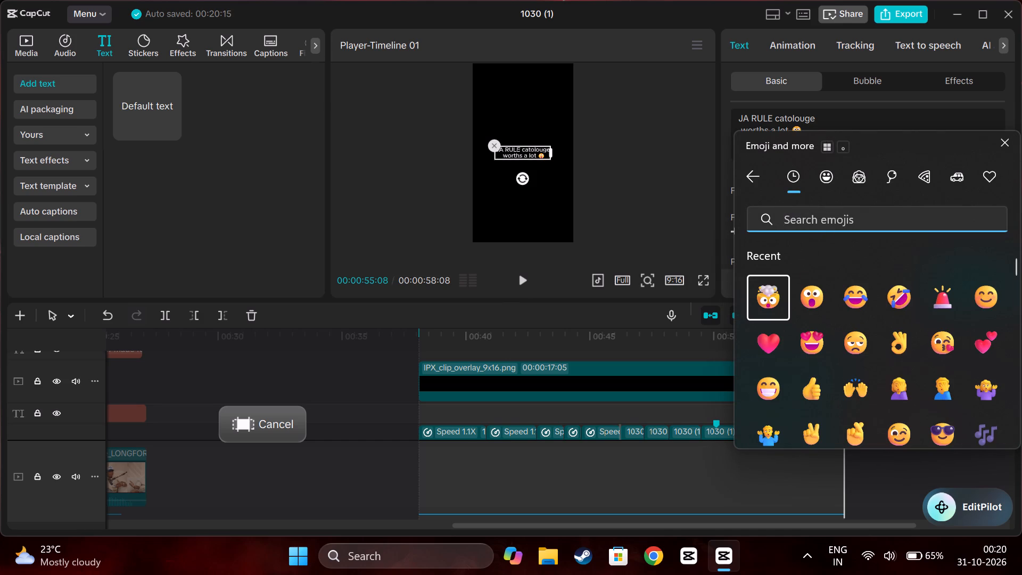
{"action": "type", "text": "money"}
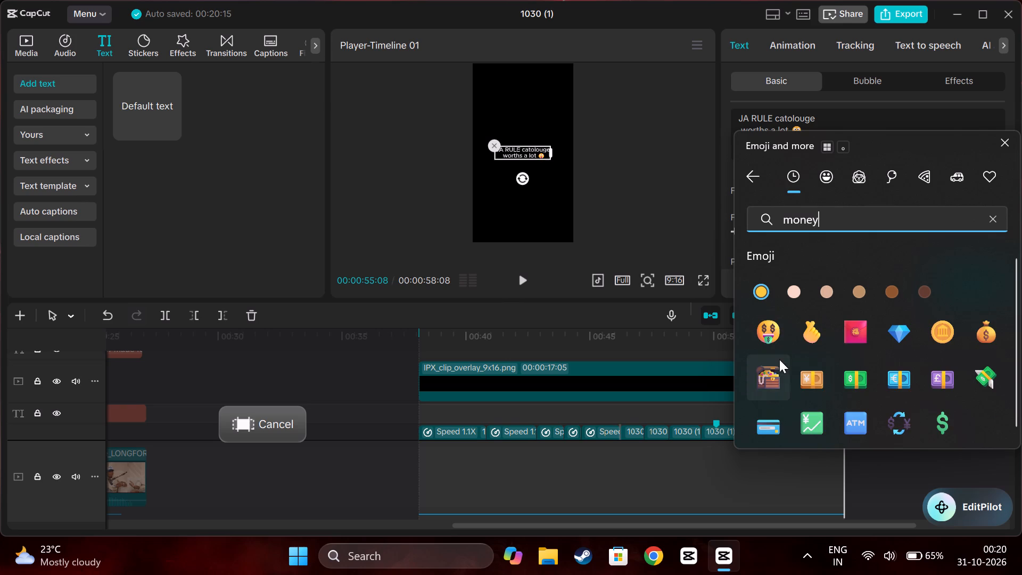
{"action": "left_click", "coordinate": [772, 341]}
{"action": "left_click", "coordinate": [978, 374]}
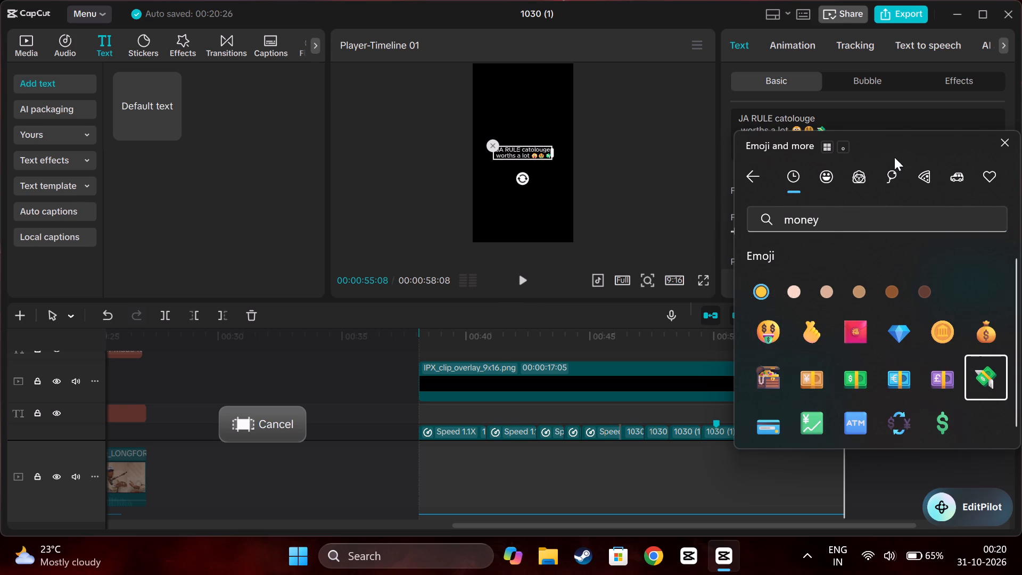
{"action": "left_click", "coordinate": [803, 125]}
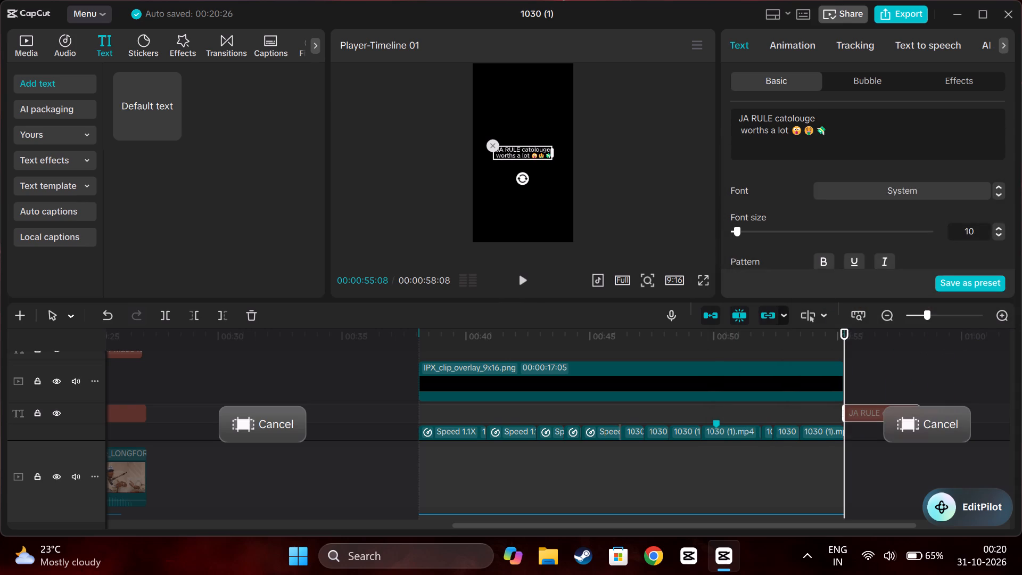
Delete the shocked-face emoji from the title text, keeping the money-mouth face and winged-money emojis.
{"action": "left_click", "coordinate": [804, 129]}
{"action": "left_click", "coordinate": [804, 133]}
{"action": "key", "text": "BackSpace"}
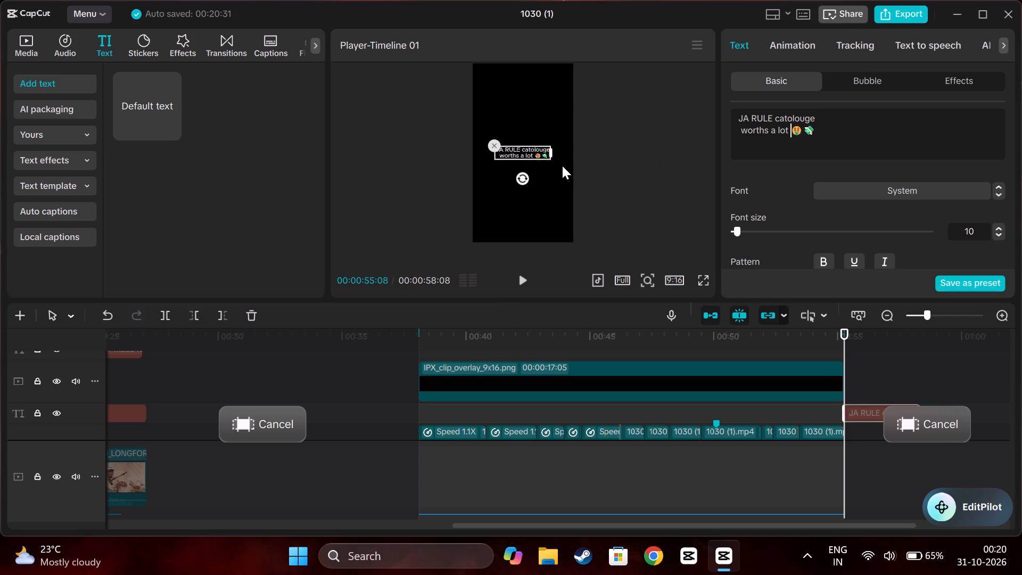
Move the JA RULE title clip on the timeline so it starts together with the IPX overlay and the first podcast clip.
{"action": "left_click", "coordinate": [522, 335]}
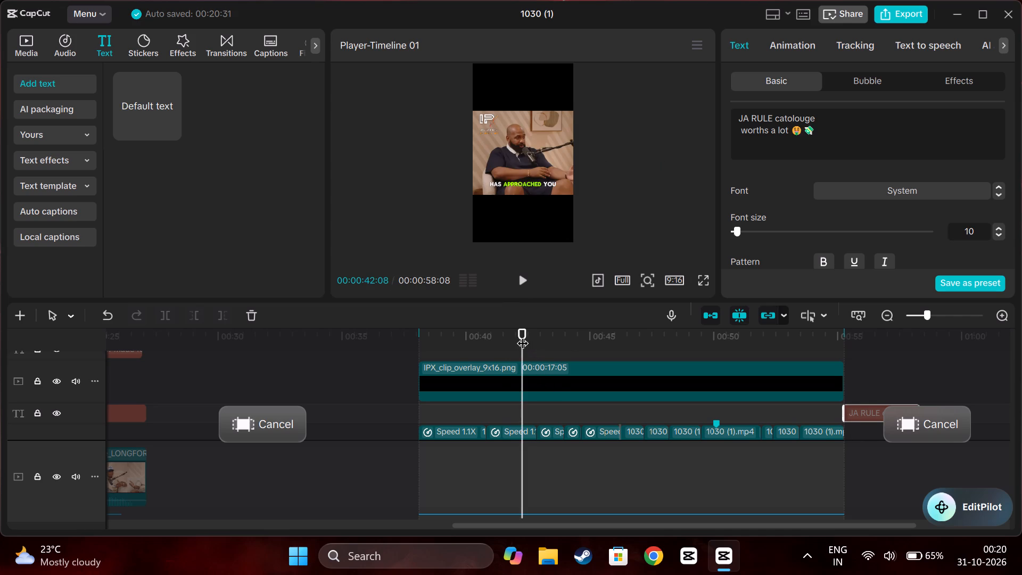
{"action": "left_click_drag", "start_coordinate": [522, 335], "coordinate": [523, 328]}
{"action": "scroll", "coordinate": [523, 468], "scroll_direction": "down", "scroll_amount": 3}
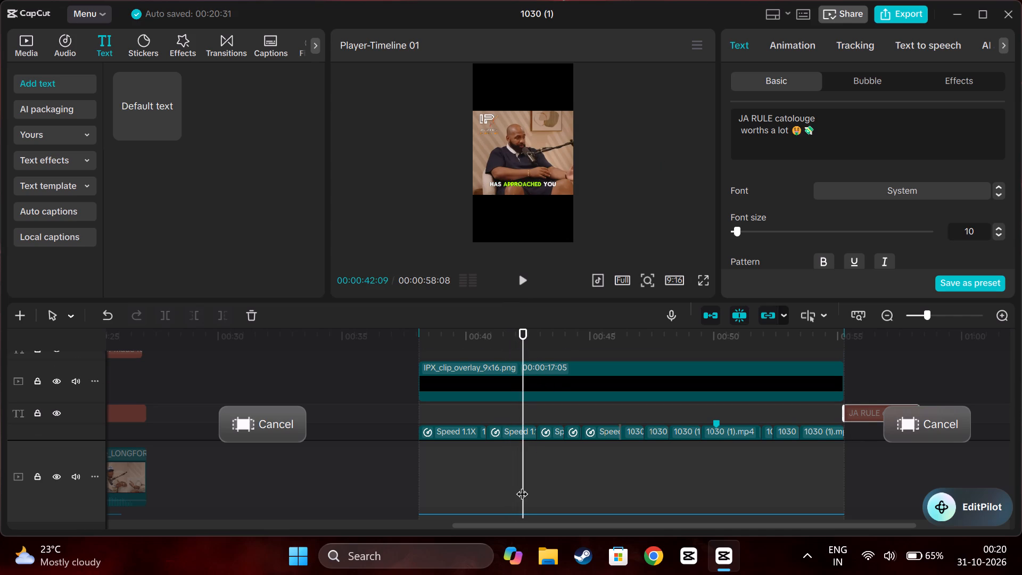
{"action": "scroll", "coordinate": [522, 486], "scroll_direction": "down", "scroll_amount": 14}
{"action": "scroll", "coordinate": [517, 456], "scroll_direction": "down", "scroll_amount": 9}
{"action": "scroll", "coordinate": [519, 461], "scroll_direction": "up", "scroll_amount": 10}
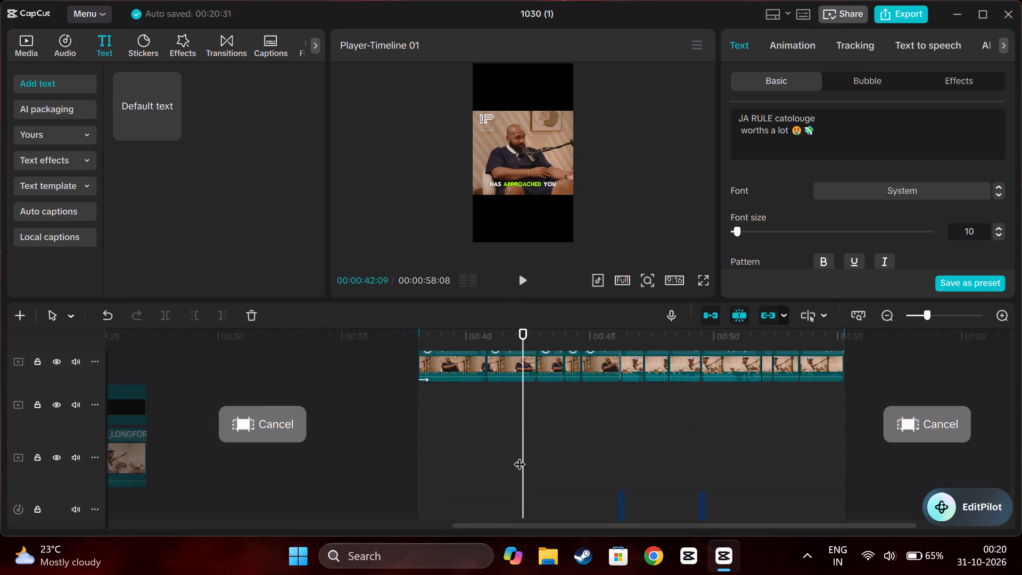
{"action": "scroll", "coordinate": [519, 456], "scroll_direction": "up", "scroll_amount": 9}
{"action": "scroll", "coordinate": [520, 436], "scroll_direction": "down", "scroll_amount": 11}
{"action": "scroll", "coordinate": [532, 429], "scroll_direction": "up", "scroll_amount": 4}
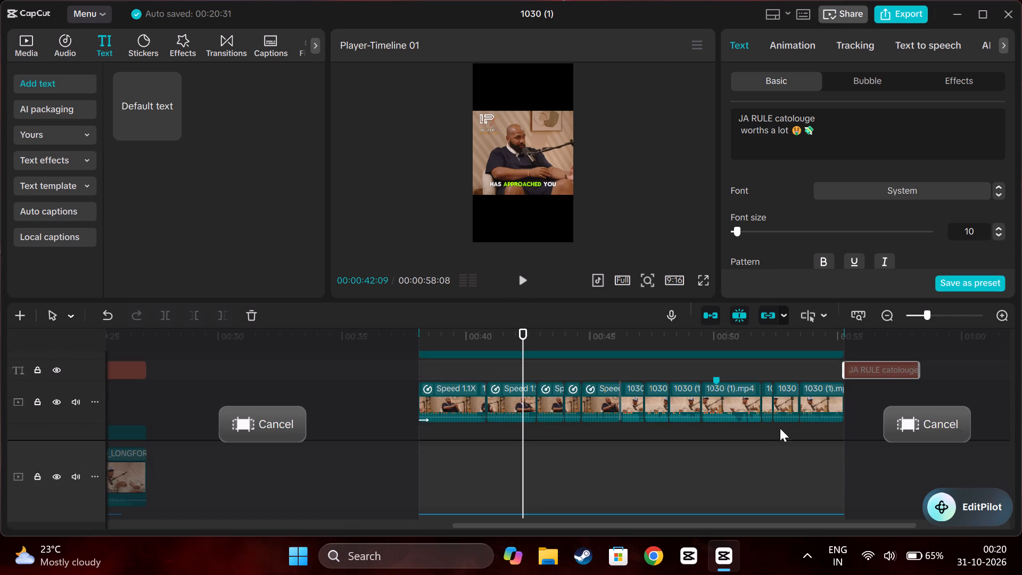
{"action": "left_click_drag", "start_coordinate": [880, 371], "coordinate": [467, 371]}
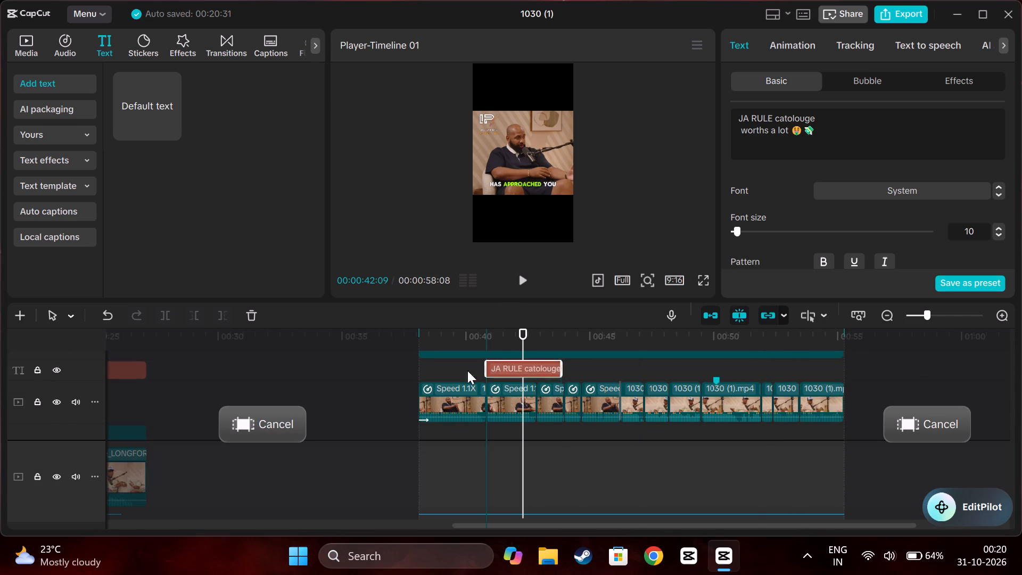
{"action": "left_click_drag", "start_coordinate": [467, 371], "coordinate": [458, 368]}
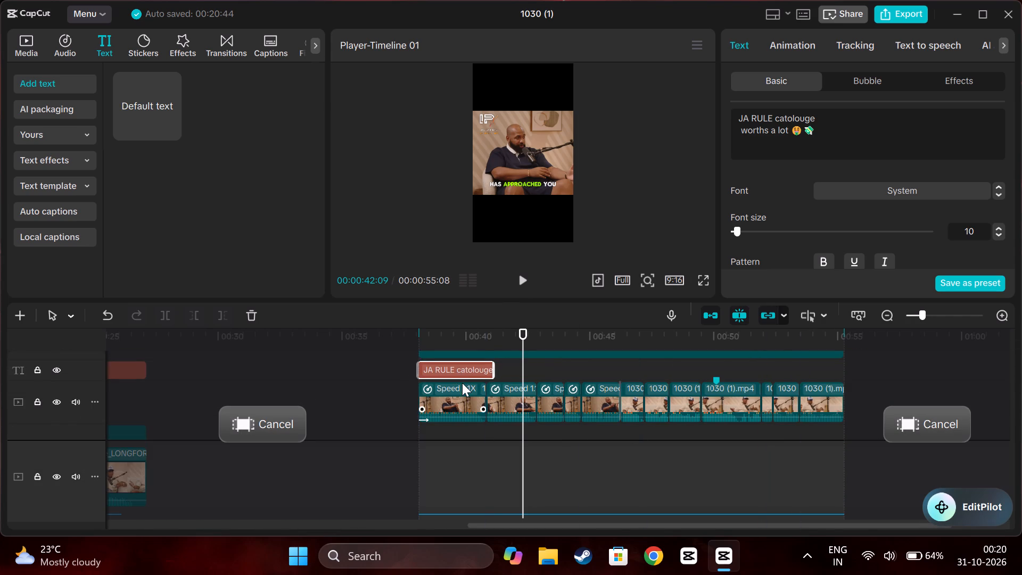
Extend the end of the JA RULE title clip to the end of the podcast video, at 00:00:55:08.
{"action": "scroll", "coordinate": [462, 383], "scroll_direction": "up", "scroll_amount": 4}
{"action": "scroll", "coordinate": [462, 383], "scroll_direction": "down", "scroll_amount": 2}
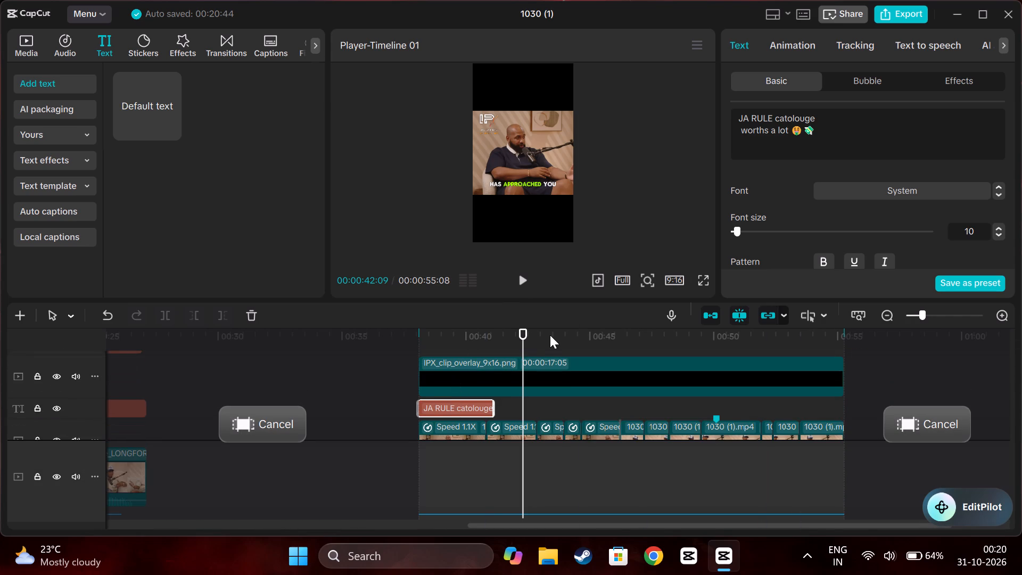
{"action": "left_click_drag", "start_coordinate": [493, 408], "coordinate": [818, 418]}
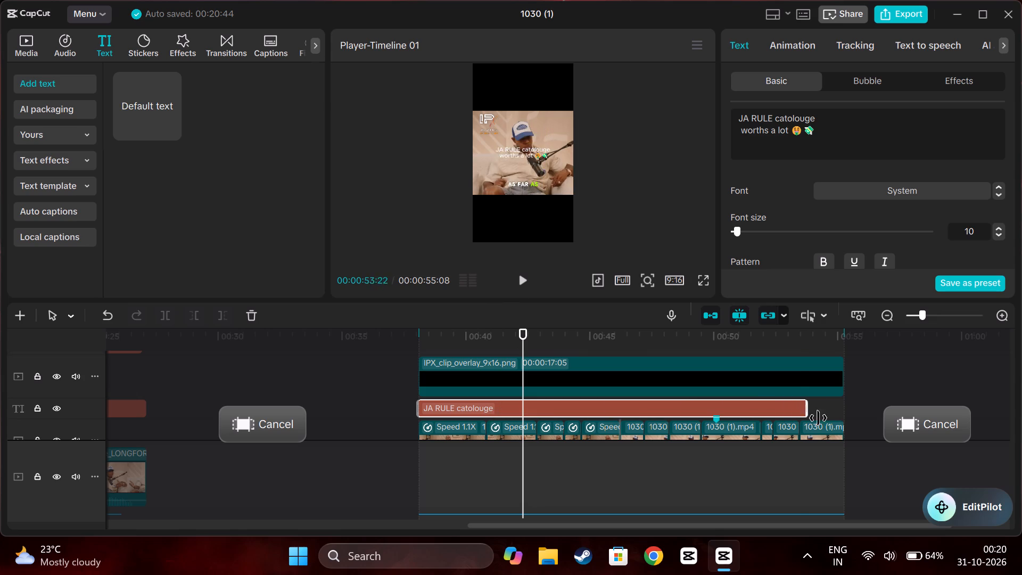
{"action": "left_click_drag", "start_coordinate": [818, 418], "coordinate": [839, 414]}
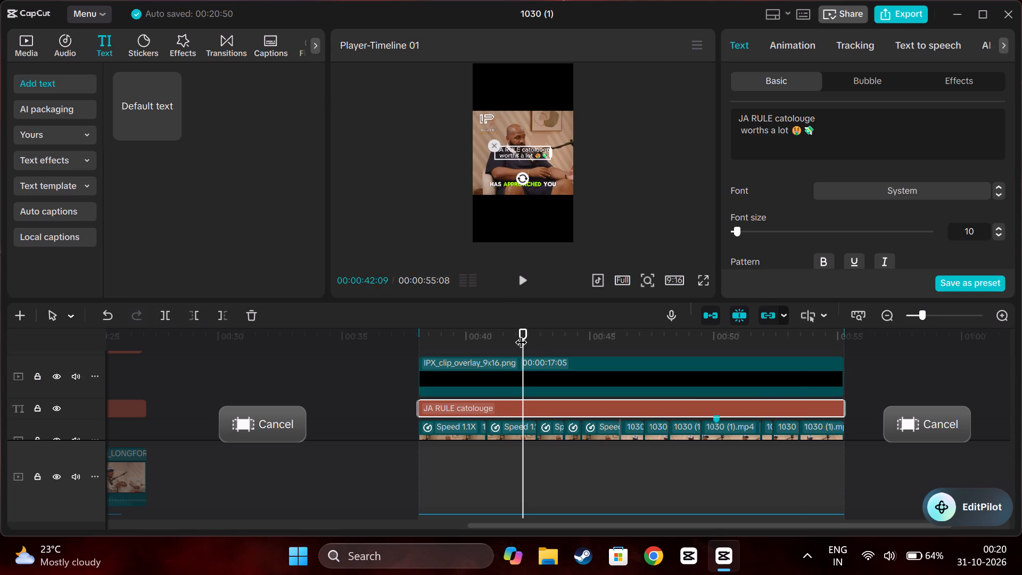
Place the title in the black area just above the video picture, centred horizontally in the frame.
{"action": "left_click_drag", "start_coordinate": [521, 334], "coordinate": [444, 350]}
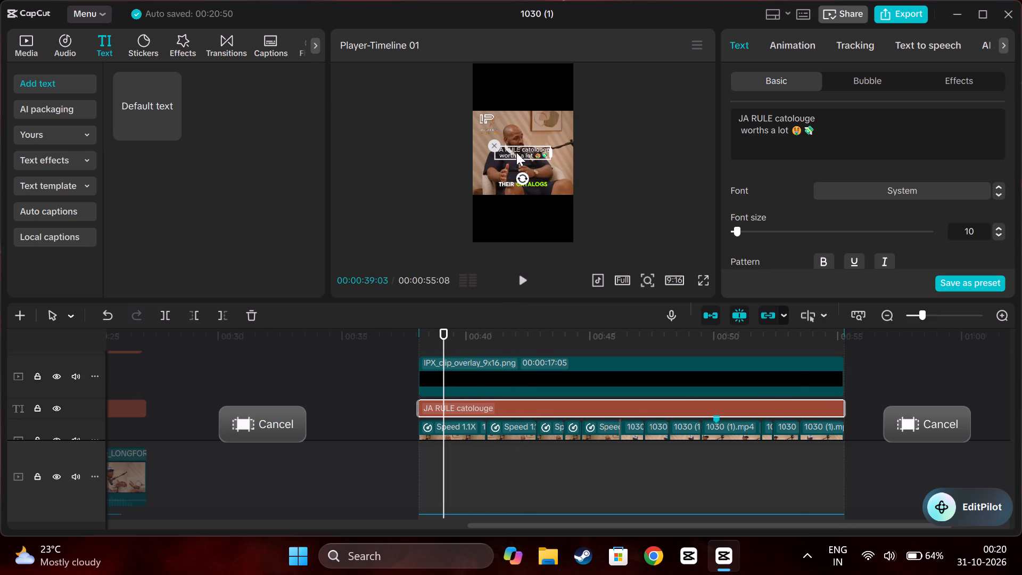
{"action": "left_click_drag", "start_coordinate": [516, 152], "coordinate": [514, 103]}
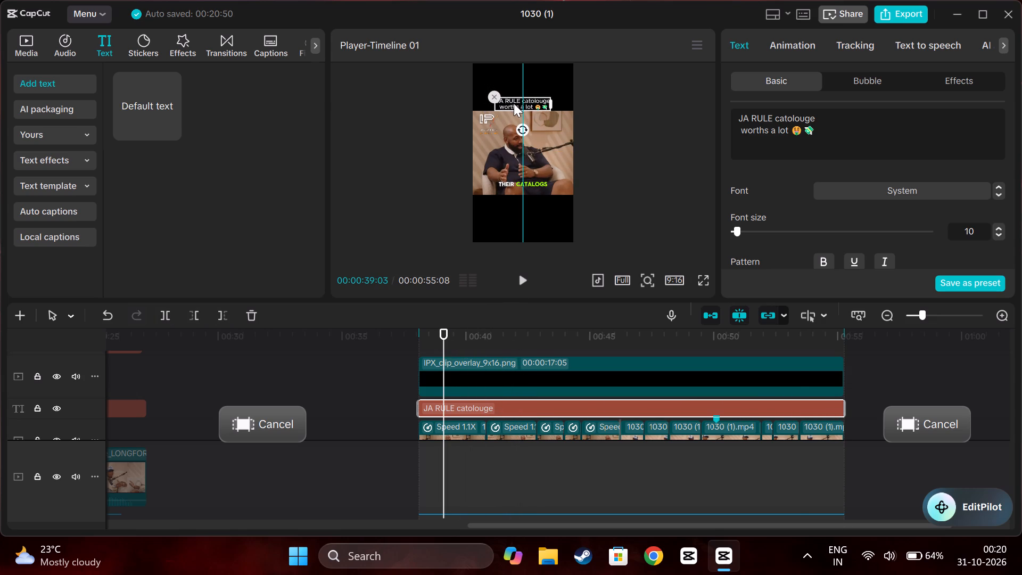
{"action": "left_click_drag", "start_coordinate": [514, 103], "coordinate": [514, 101]}
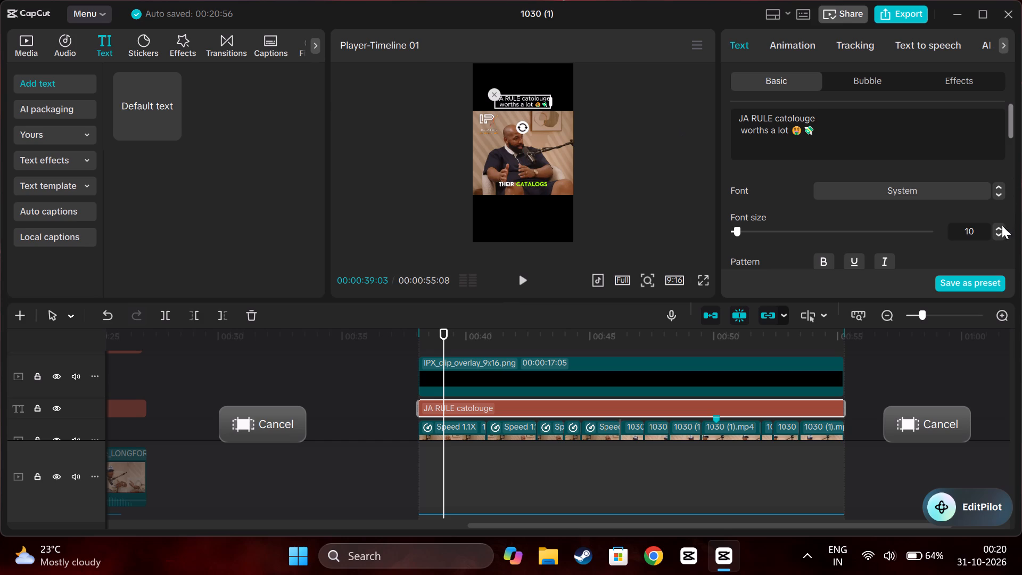
Set the title text's font size to 12.
{"action": "left_click", "coordinate": [993, 228]}
{"action": "left_click", "coordinate": [998, 228]}
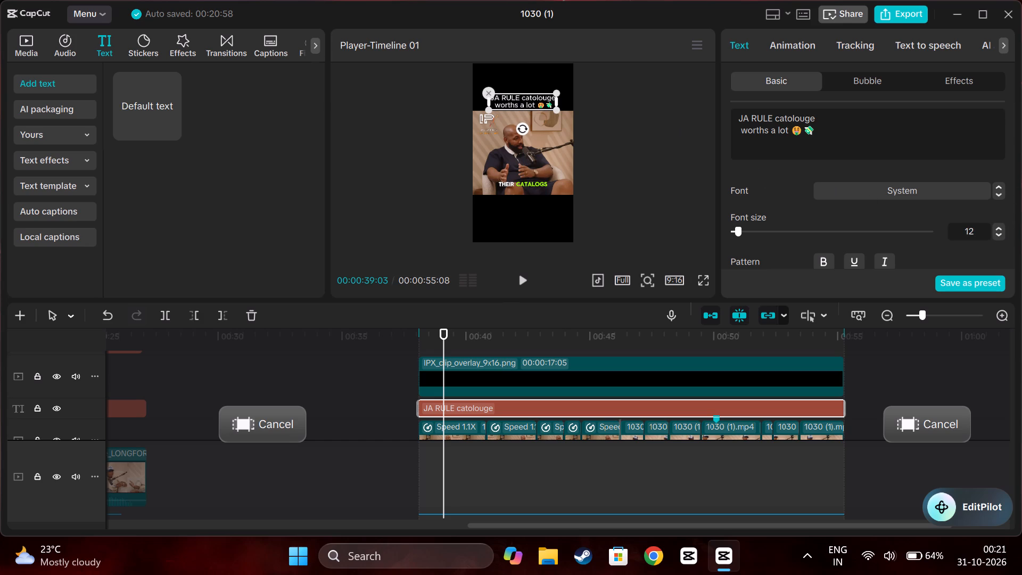
Colour only the words "JA RULE" in the title yellow, hex FFCE00.
{"action": "left_click_drag", "start_coordinate": [771, 116], "coordinate": [741, 116]}
{"action": "left_click_drag", "start_coordinate": [741, 116], "coordinate": [740, 116]}
{"action": "scroll", "coordinate": [834, 206], "scroll_direction": "down", "scroll_amount": 2}
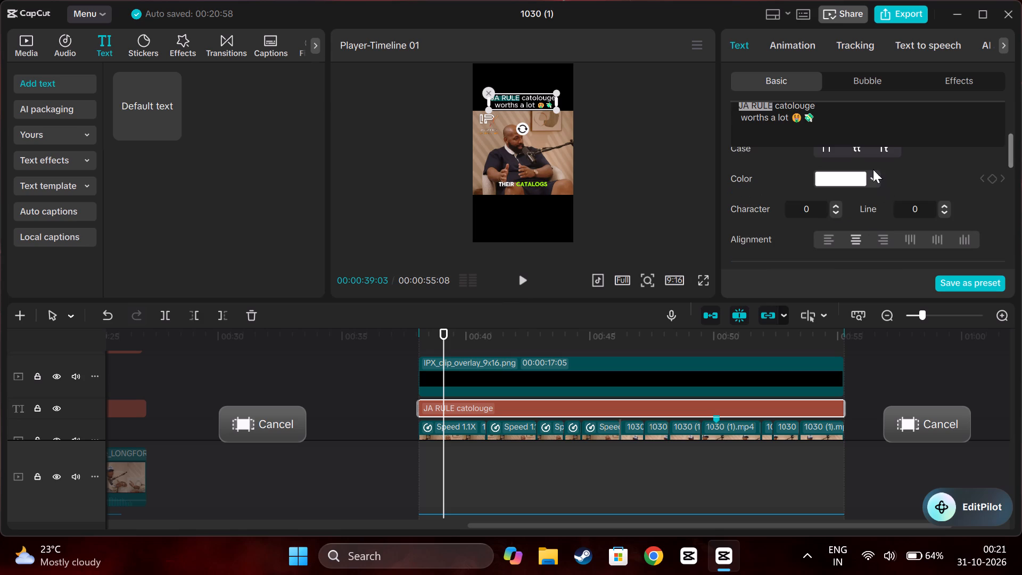
{"action": "left_click", "coordinate": [871, 177]}
{"action": "left_click", "coordinate": [831, 315]}
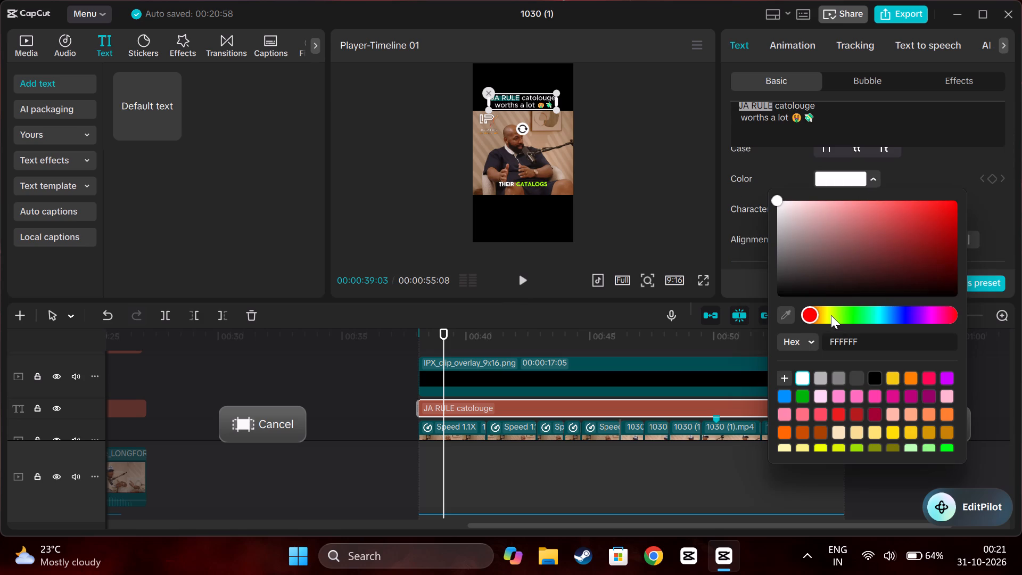
{"action": "left_click", "coordinate": [829, 315]}
{"action": "left_click", "coordinate": [945, 212]}
{"action": "left_click_drag", "start_coordinate": [945, 212], "coordinate": [950, 208]}
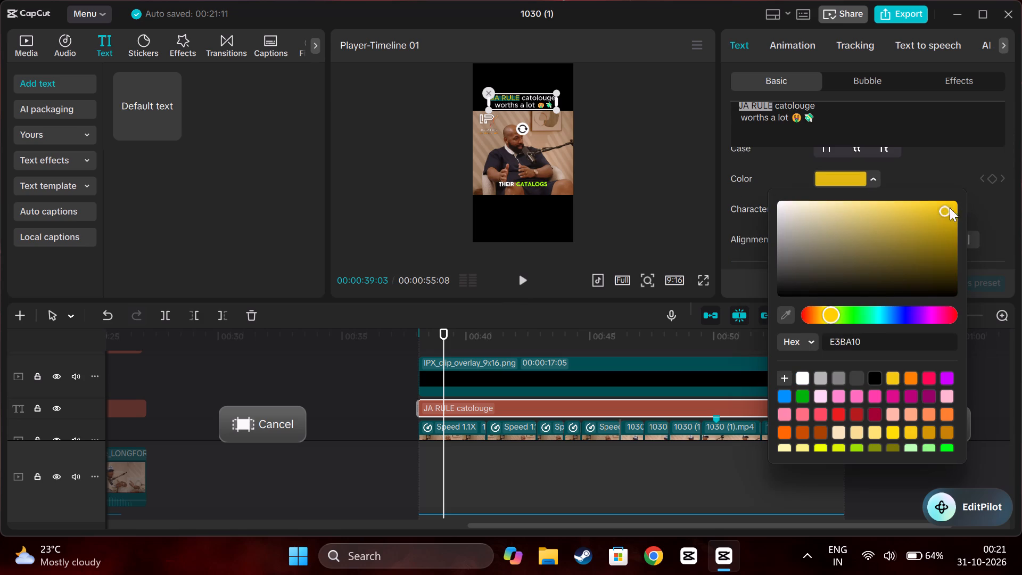
{"action": "left_click_drag", "start_coordinate": [950, 208], "coordinate": [959, 200]}
{"action": "left_click", "coordinate": [933, 164]}
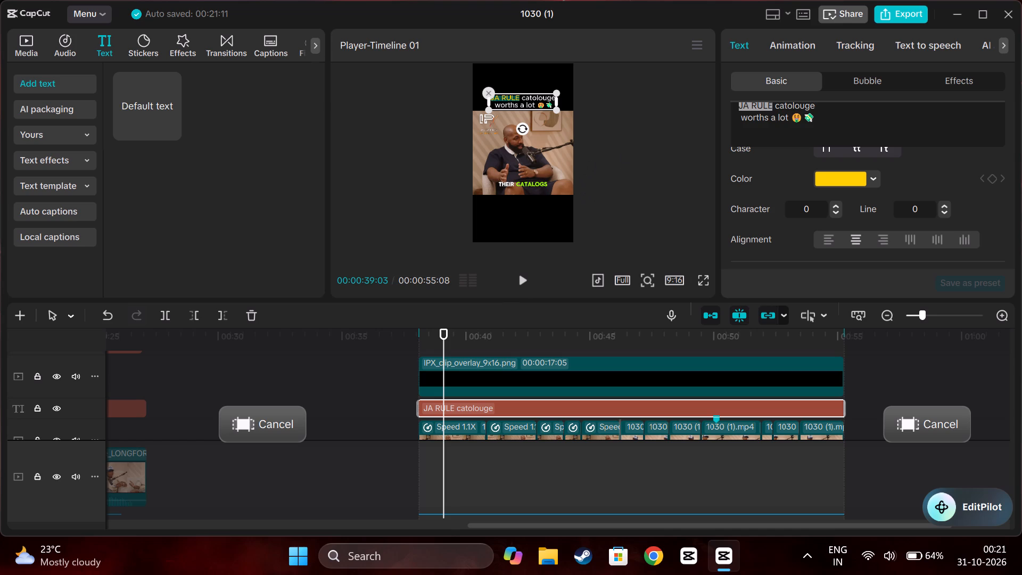
Colour the word "worths" in the title bright green, hex 94FF00, and deselect the title.
{"action": "left_click_drag", "start_coordinate": [768, 117], "coordinate": [741, 118]}
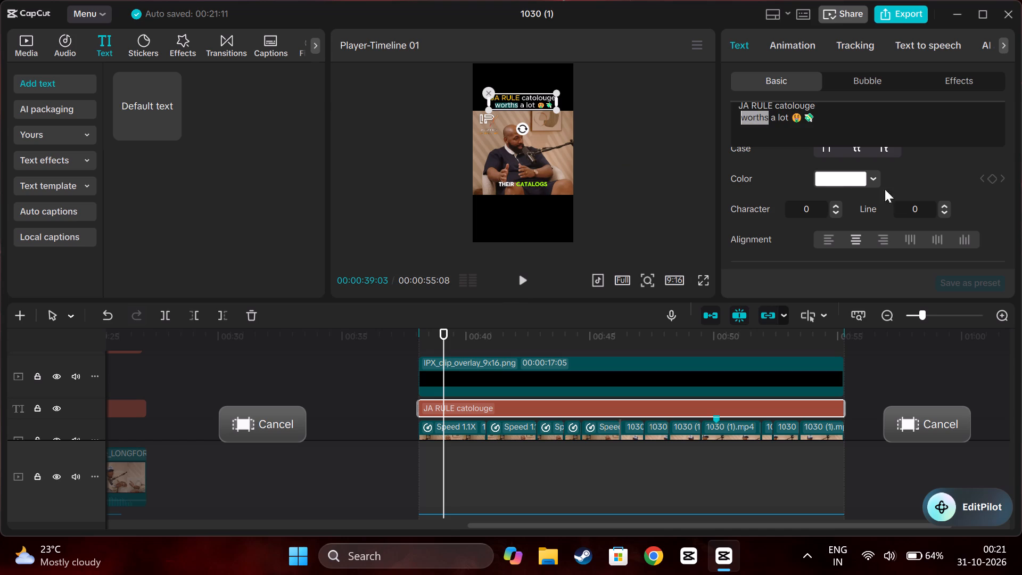
{"action": "left_click", "coordinate": [870, 176]}
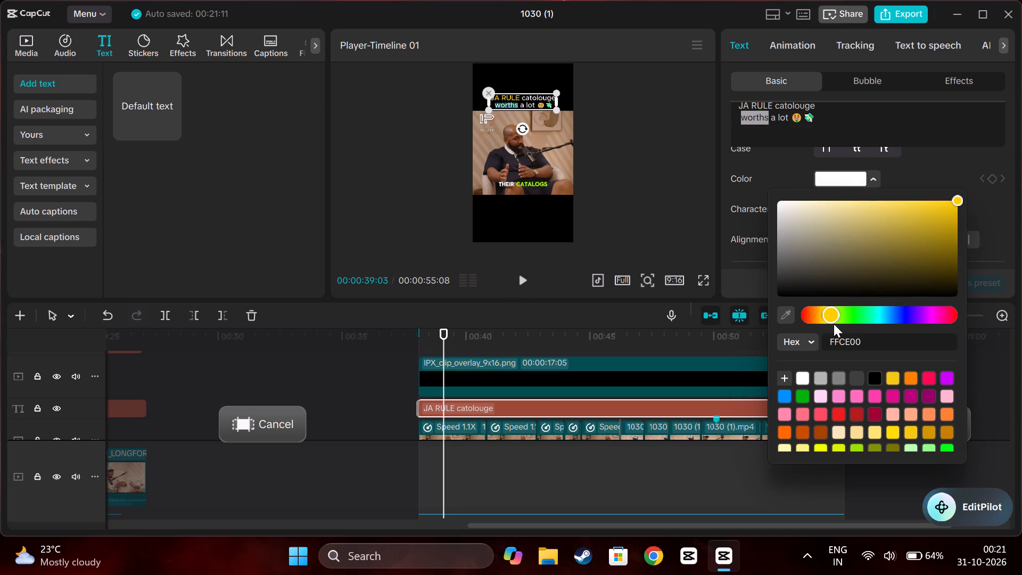
{"action": "left_click", "coordinate": [847, 315]}
{"action": "left_click", "coordinate": [853, 311]}
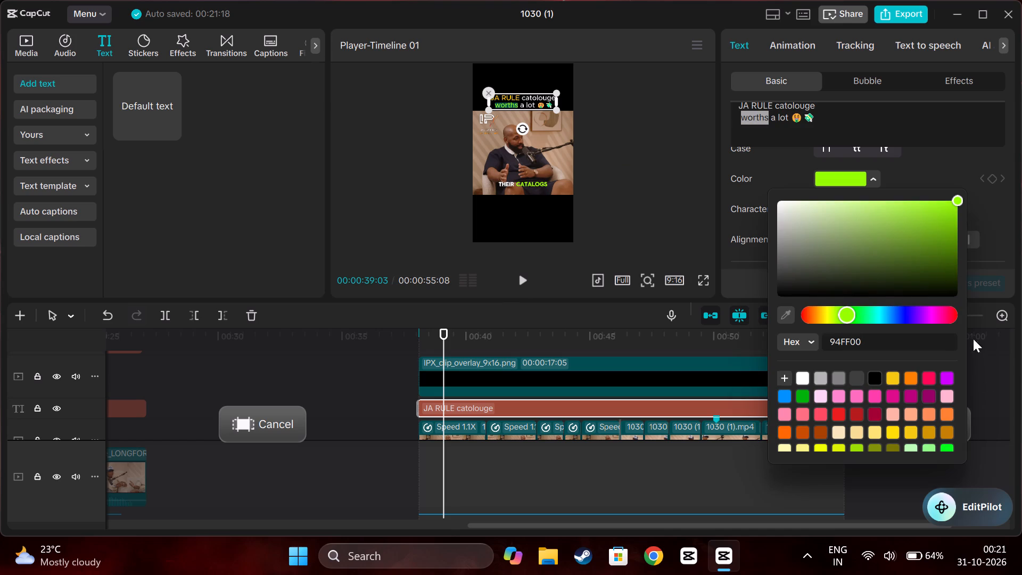
{"action": "left_click", "coordinate": [928, 160]}
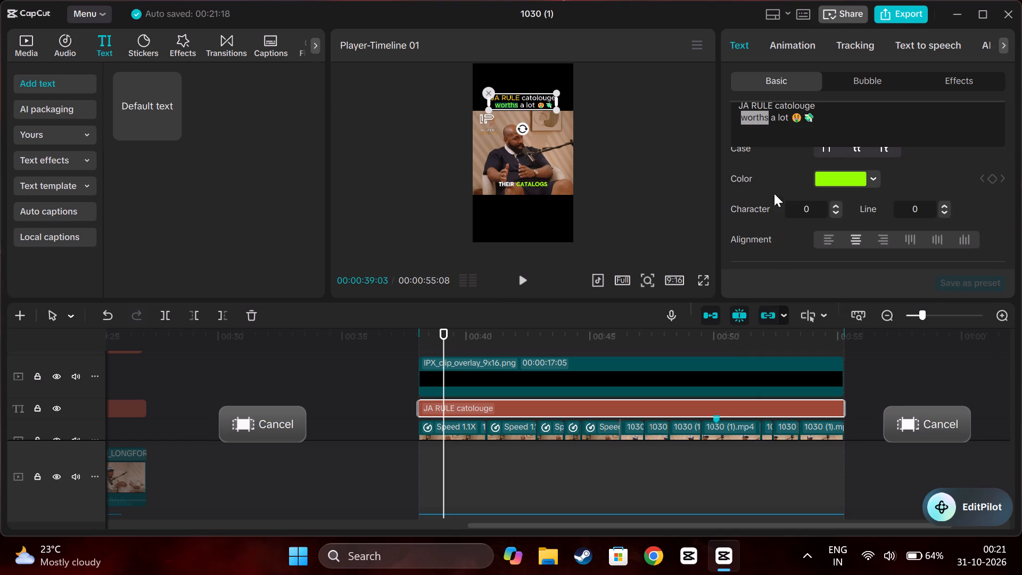
{"action": "left_click", "coordinate": [689, 179]}
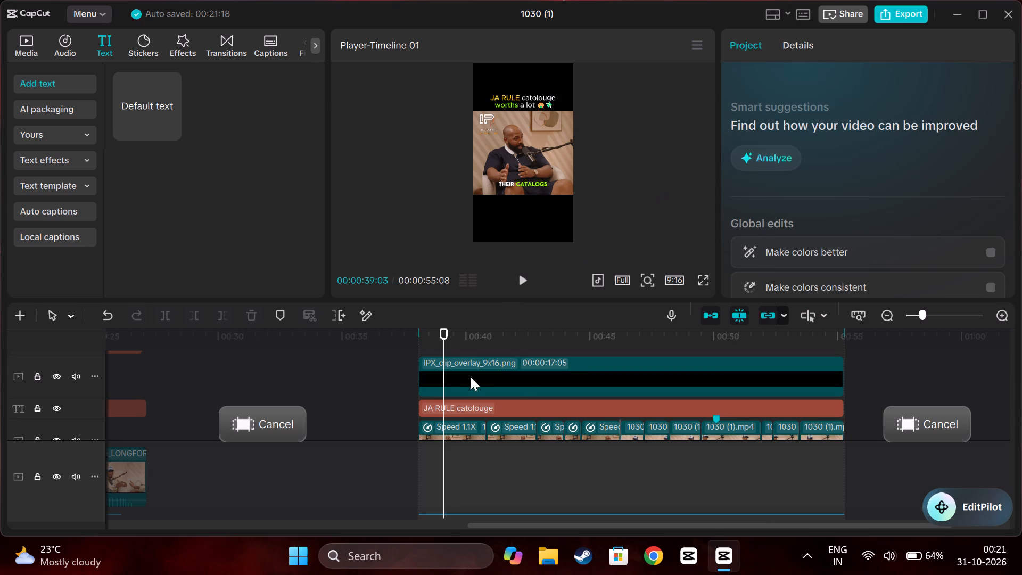
Play the clip from its start to its end to review the finished title with the captions and sound.
{"action": "left_click_drag", "start_coordinate": [445, 344], "coordinate": [427, 346]}
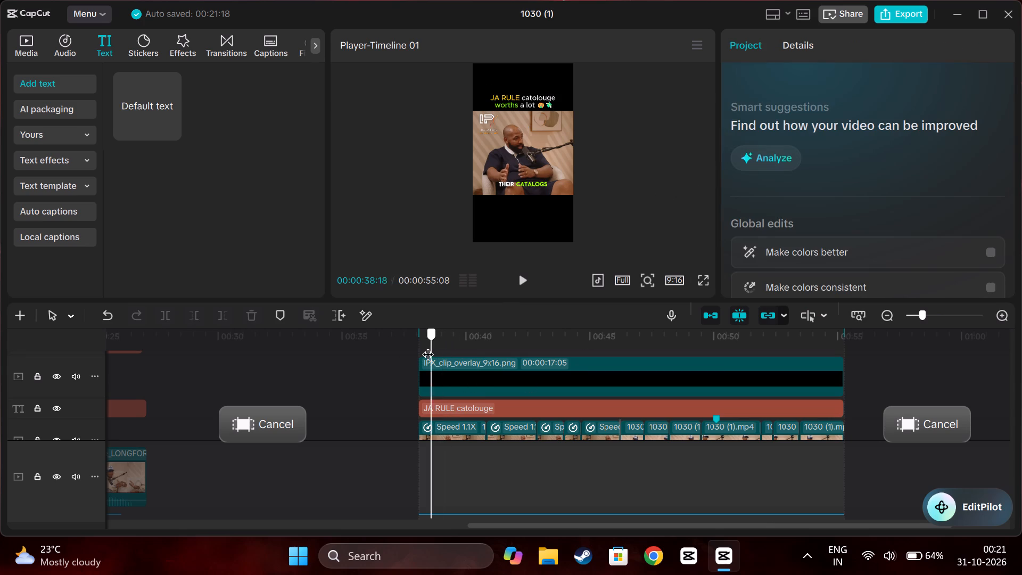
{"action": "left_click_drag", "start_coordinate": [427, 346], "coordinate": [419, 349]}
{"action": "key", "text": "space"}
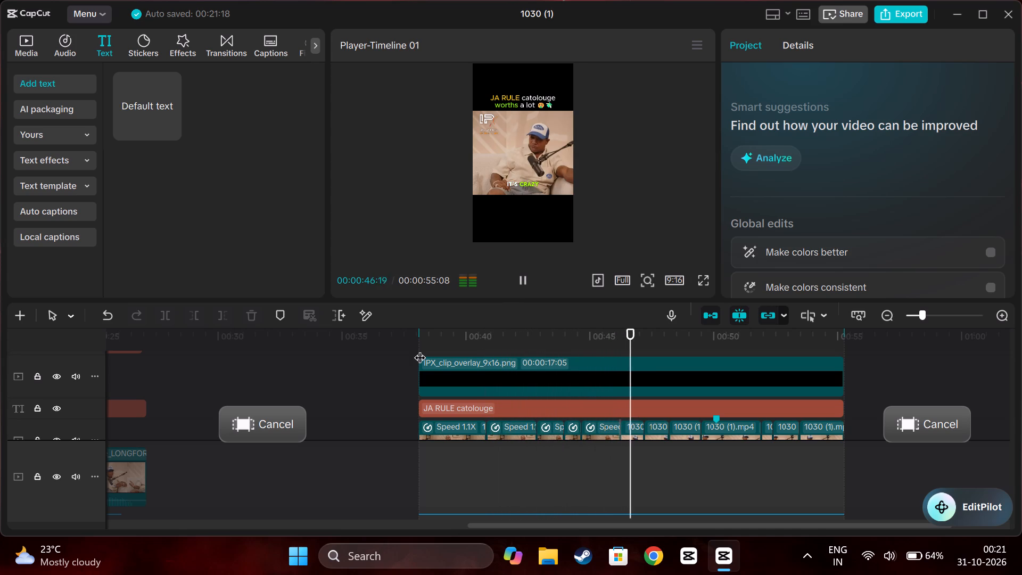
{"action": "scroll", "coordinate": [596, 426], "scroll_direction": "down", "scroll_amount": 3}
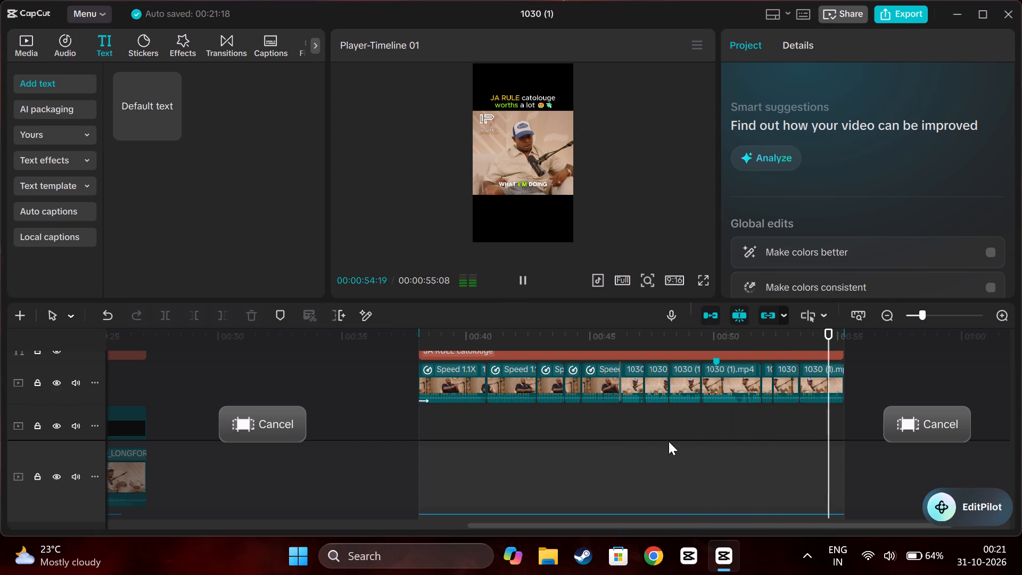
Replay the passage from about 00:00:47 to 00:00:50 to find where the catalogue line needs a sound effect.
{"action": "left_click", "coordinate": [605, 425]}
{"action": "left_click_drag", "start_coordinate": [605, 425], "coordinate": [639, 431]}
{"action": "key", "text": "v"}
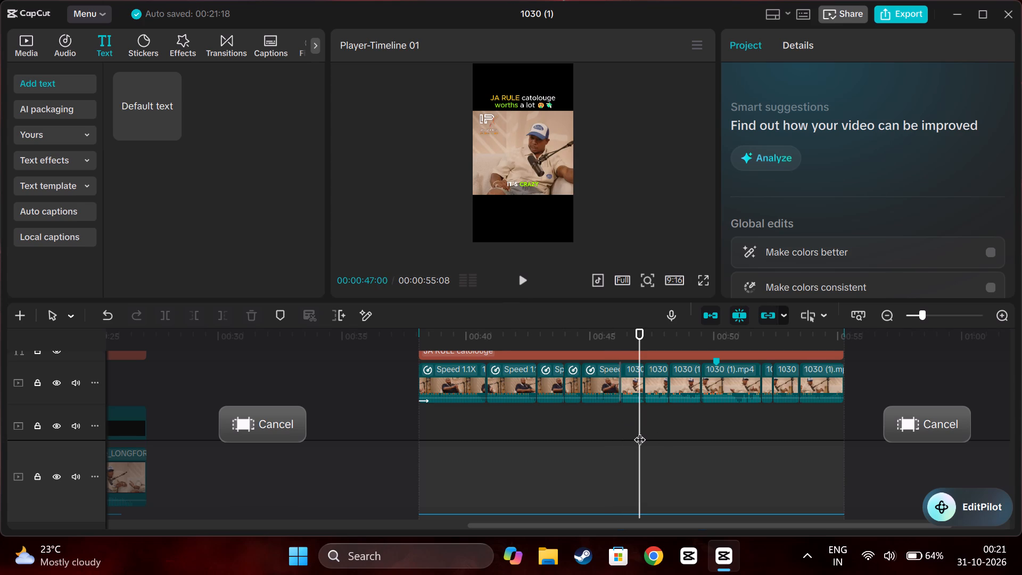
{"action": "key", "text": "space"}
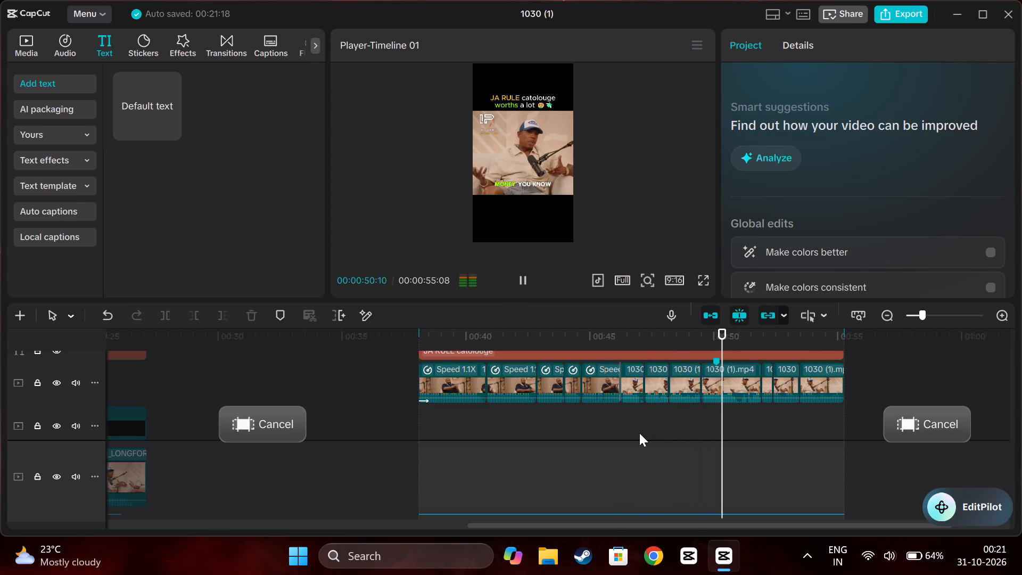
{"action": "left_click", "coordinate": [639, 433]}
{"action": "key", "text": "space"}
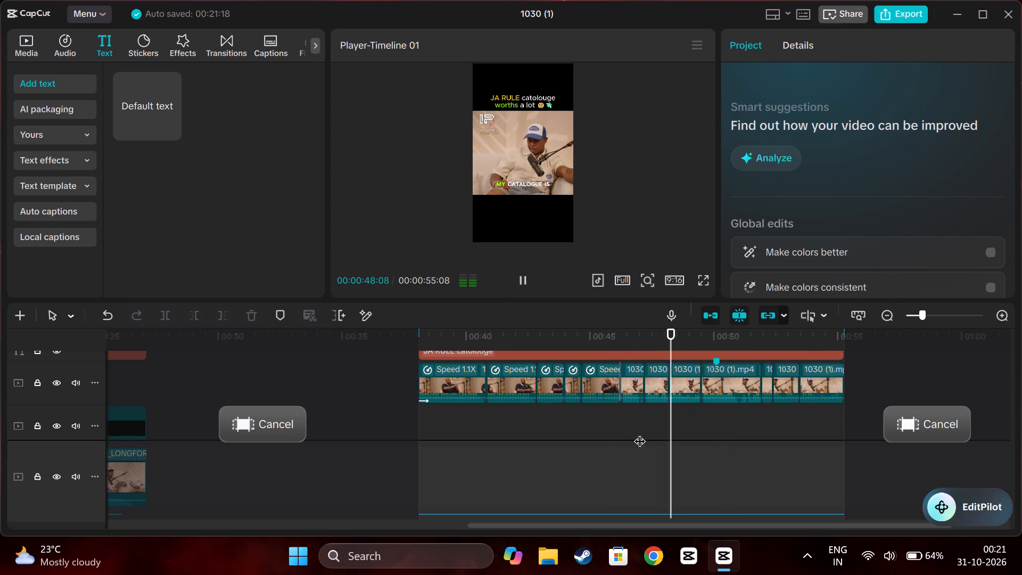
{"action": "left_click", "coordinate": [659, 423]}
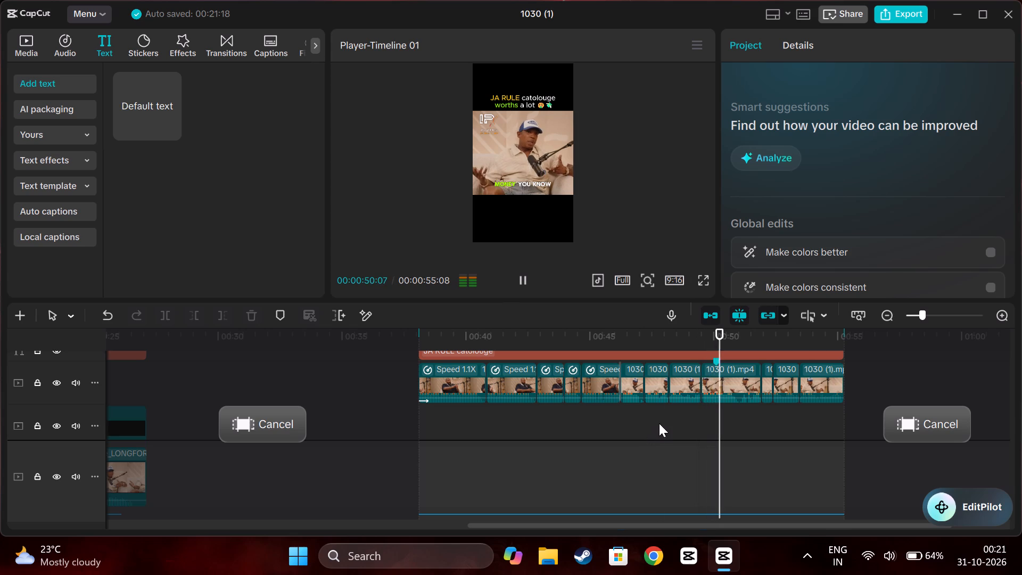
{"action": "key", "text": "space"}
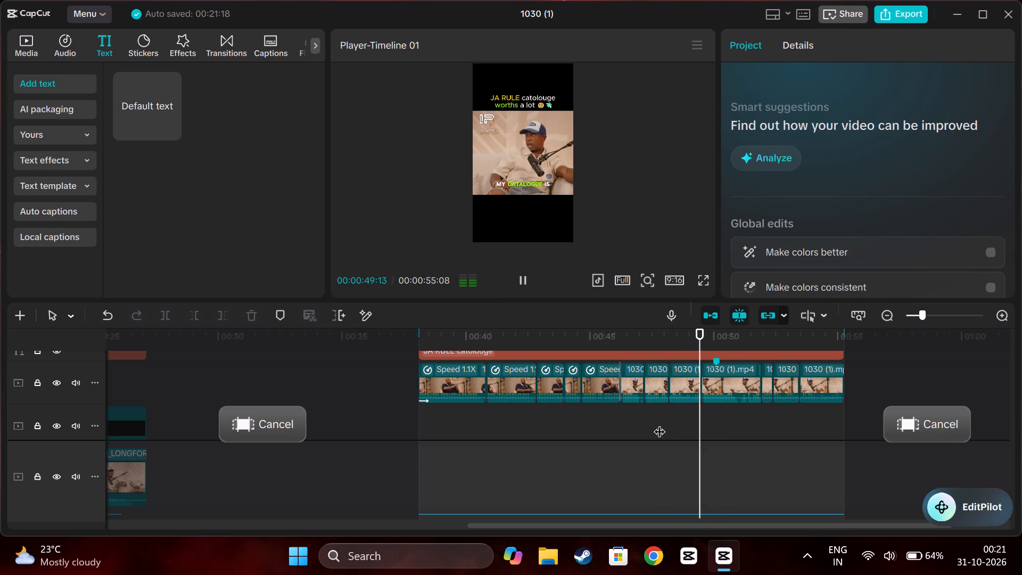
{"action": "left_click", "coordinate": [662, 422]}
{"action": "left_click", "coordinate": [672, 415]}
Copy the Cha-Ching sound effect and paste the duplicate at 00:00:48:25, on the "MY CATALOGUE IS" caption.
{"action": "left_click_drag", "start_coordinate": [667, 418], "coordinate": [688, 414]}
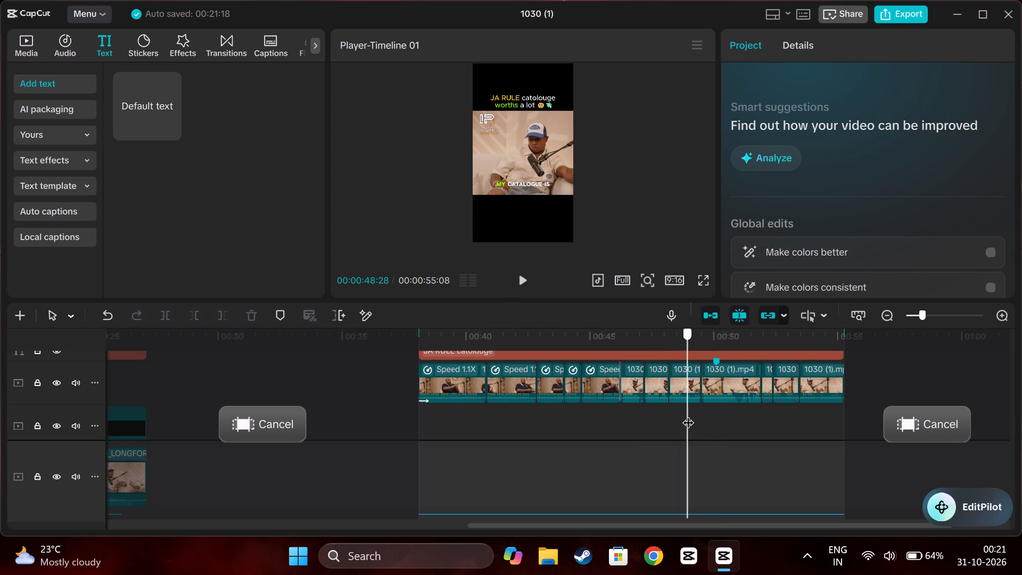
{"action": "left_click_drag", "start_coordinate": [688, 414], "coordinate": [685, 422]}
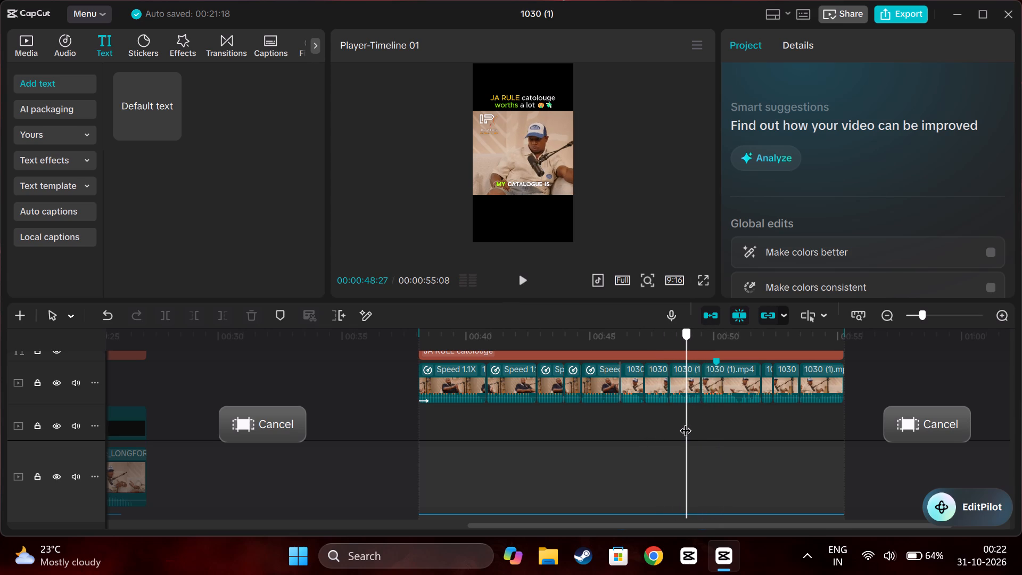
{"action": "left_click_drag", "start_coordinate": [685, 422], "coordinate": [685, 423]}
{"action": "scroll", "coordinate": [699, 420], "scroll_direction": "down", "scroll_amount": 8}
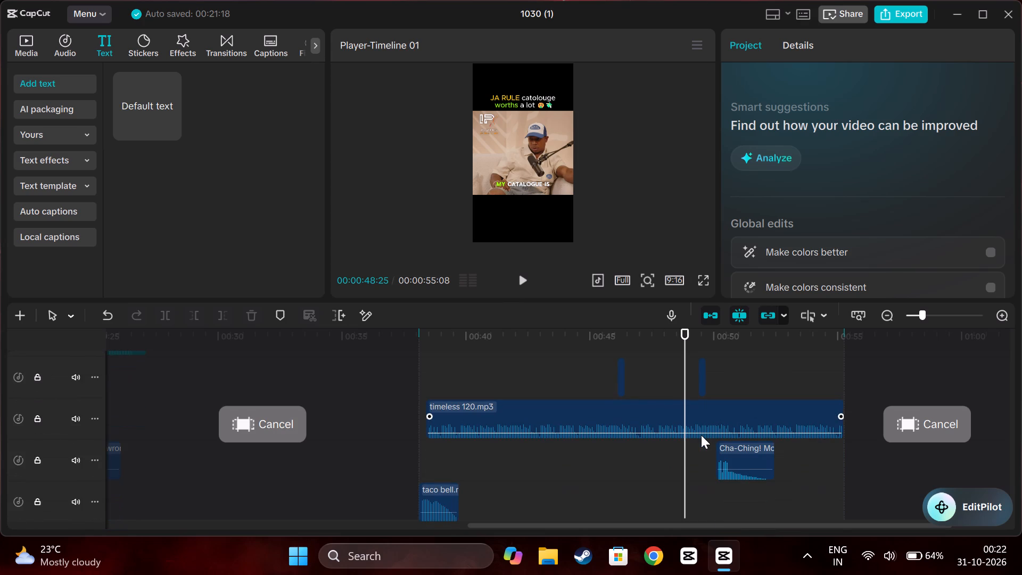
{"action": "right_click", "coordinate": [731, 445]}
{"action": "left_click", "coordinate": [731, 456]}
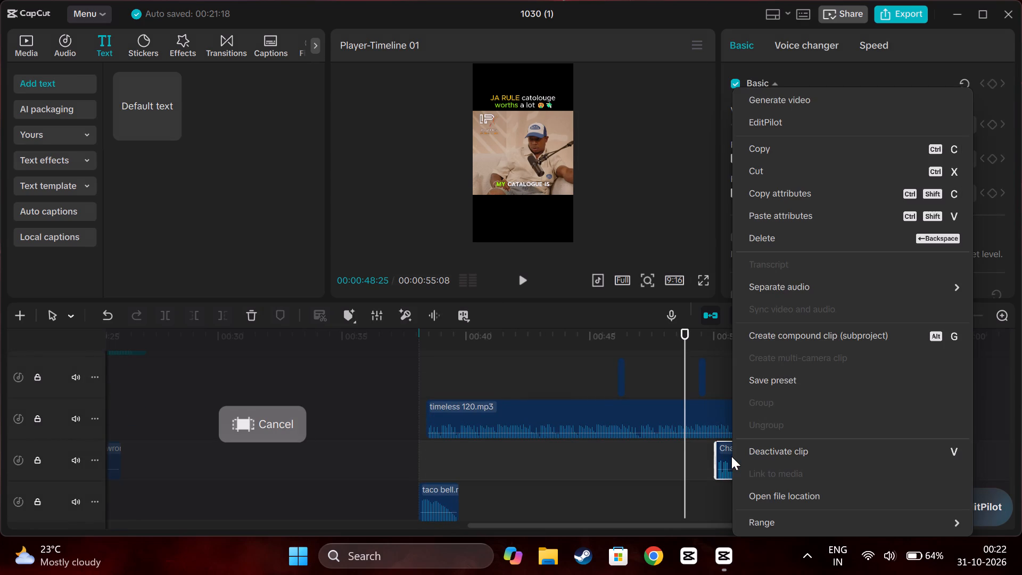
{"action": "key", "text": "ctrl+c"}
{"action": "key", "text": "ctrl+v"}
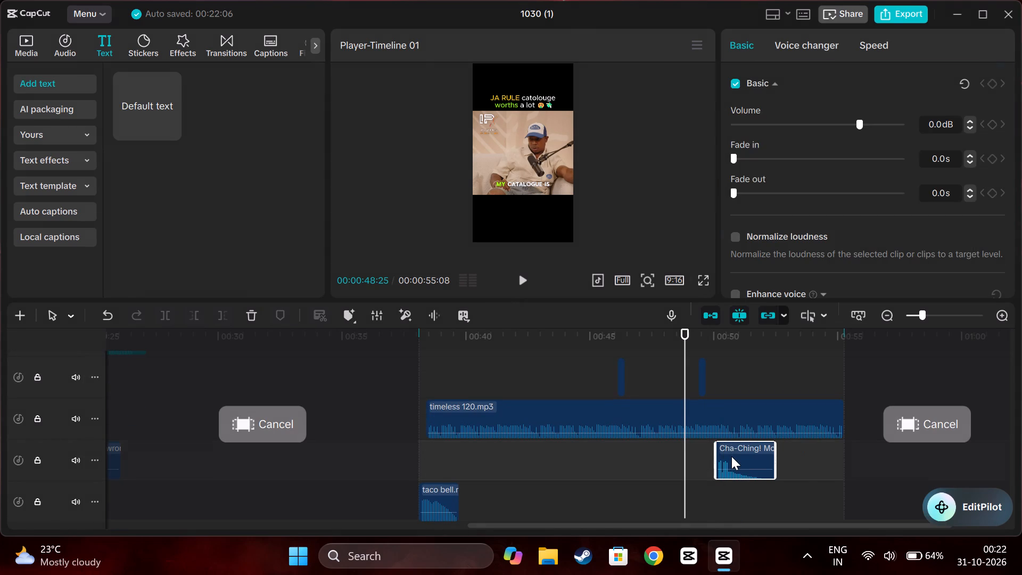
Play the ending from the duplicated Cha-Ching onwards to check how the sound effects fit the speech.
{"action": "scroll", "coordinate": [704, 467], "scroll_direction": "up", "scroll_amount": 12}
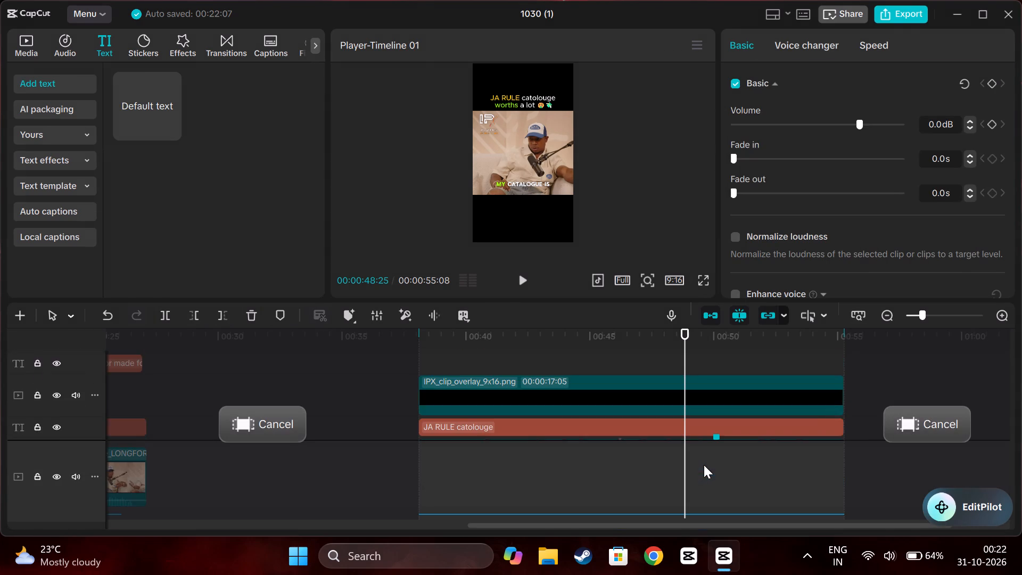
{"action": "scroll", "coordinate": [683, 469], "scroll_direction": "down", "scroll_amount": 5}
{"action": "left_click", "coordinate": [646, 428]}
{"action": "key", "text": "space"}
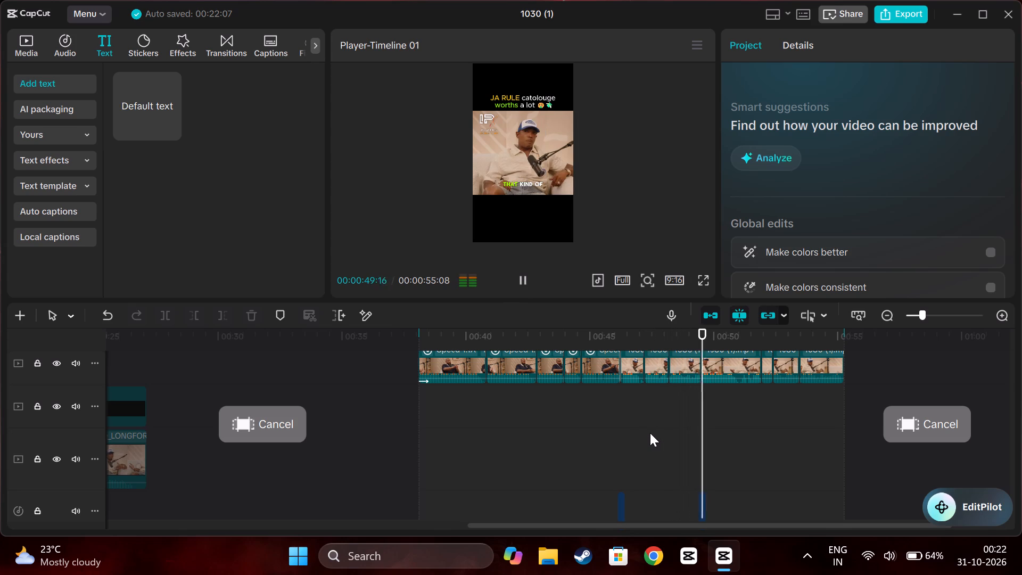
{"action": "key", "text": "space"}
{"action": "key", "text": "space"}
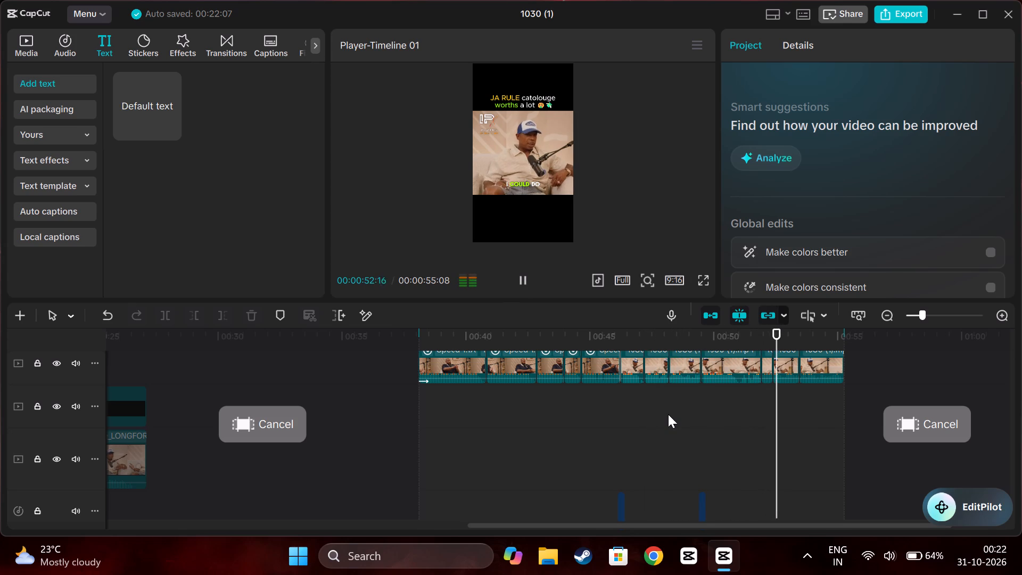
{"action": "scroll", "coordinate": [668, 414], "scroll_direction": "down", "scroll_amount": 3}
{"action": "key", "text": "space"}
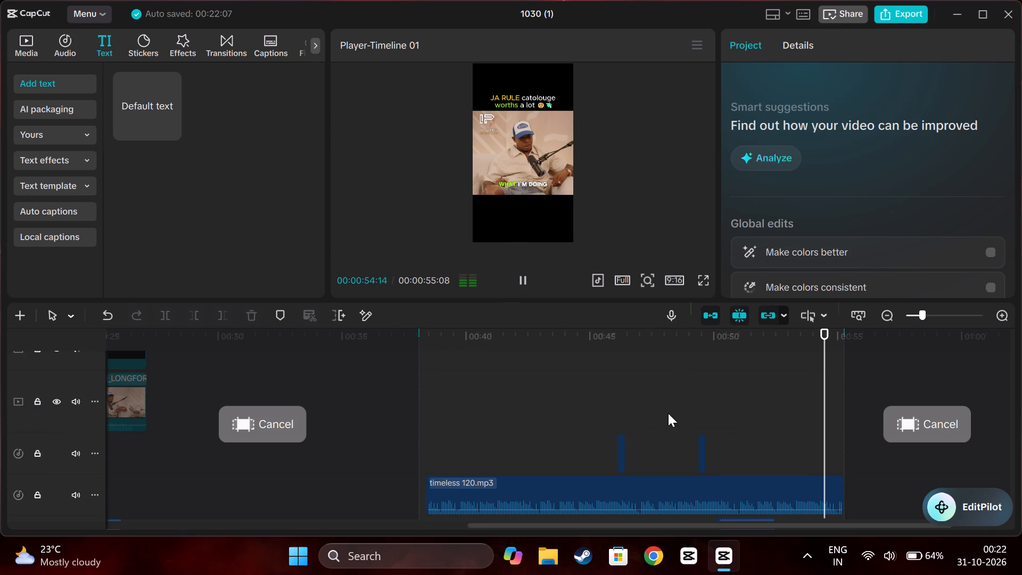
{"action": "left_click", "coordinate": [668, 405]}
{"action": "key", "text": "space"}
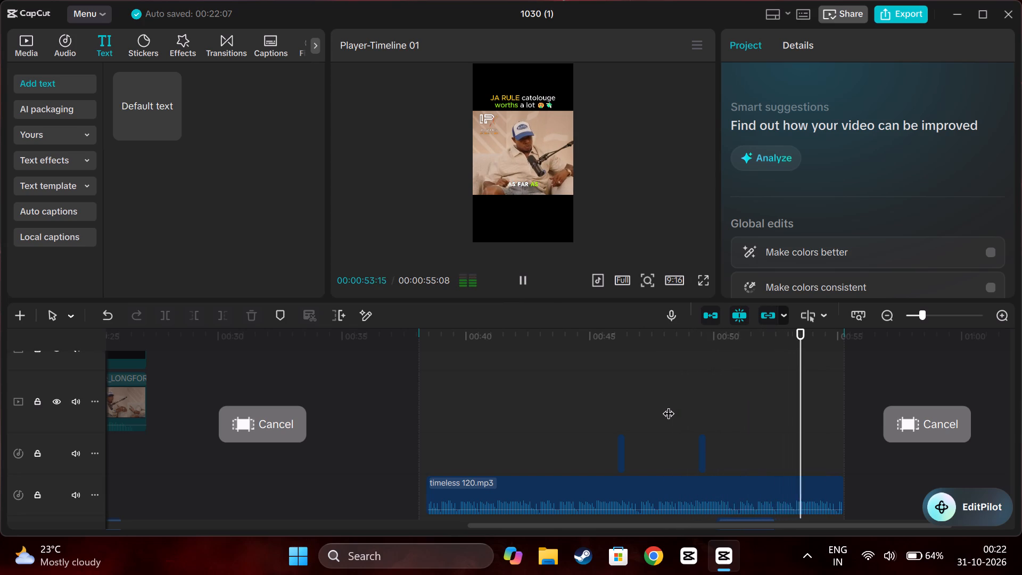
{"action": "scroll", "coordinate": [668, 405], "scroll_direction": "down", "scroll_amount": 3}
{"action": "scroll", "coordinate": [668, 405], "scroll_direction": "up", "scroll_amount": 2}
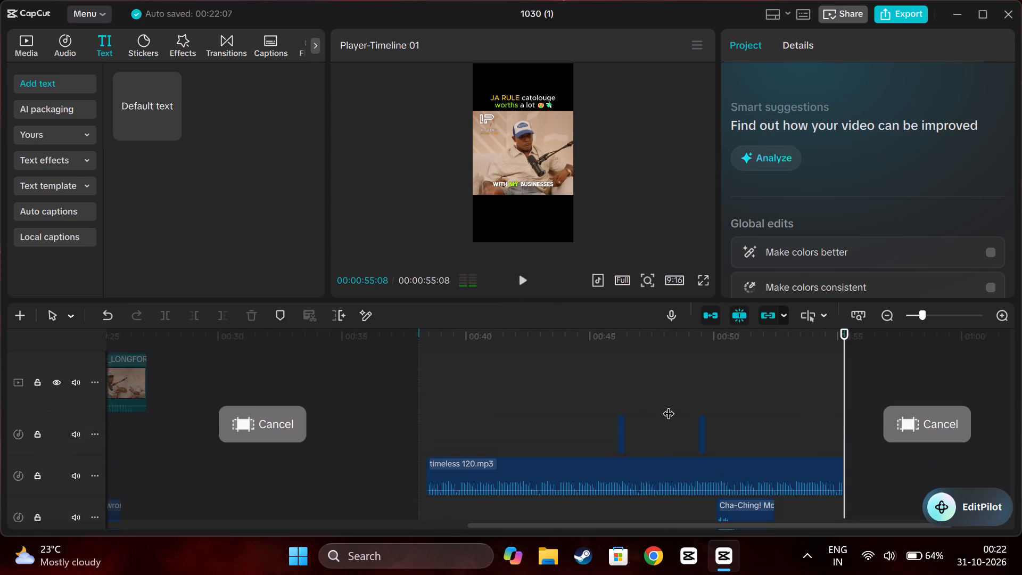
Play the JA RULE clip's opening from about 00:00:38 and replay the part around 00:00:41 to look for a sound effect spot.
{"action": "scroll", "coordinate": [519, 415], "scroll_direction": "up", "scroll_amount": 4}
{"action": "left_click", "coordinate": [426, 415]}
{"action": "left_click_drag", "start_coordinate": [425, 413], "coordinate": [406, 417]}
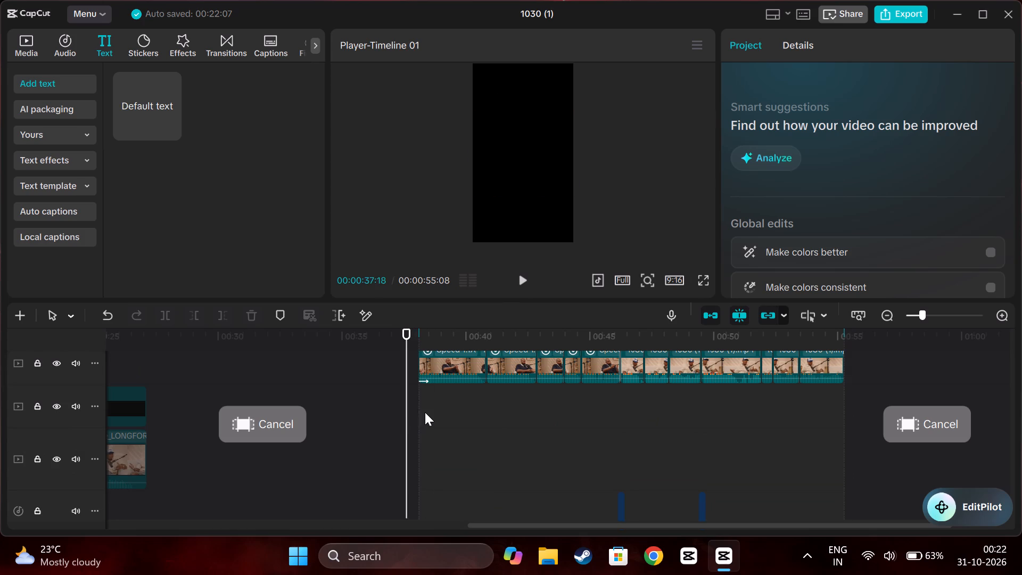
{"action": "left_click", "coordinate": [425, 412]}
{"action": "left_click_drag", "start_coordinate": [425, 412], "coordinate": [422, 419]}
{"action": "key", "text": "space"}
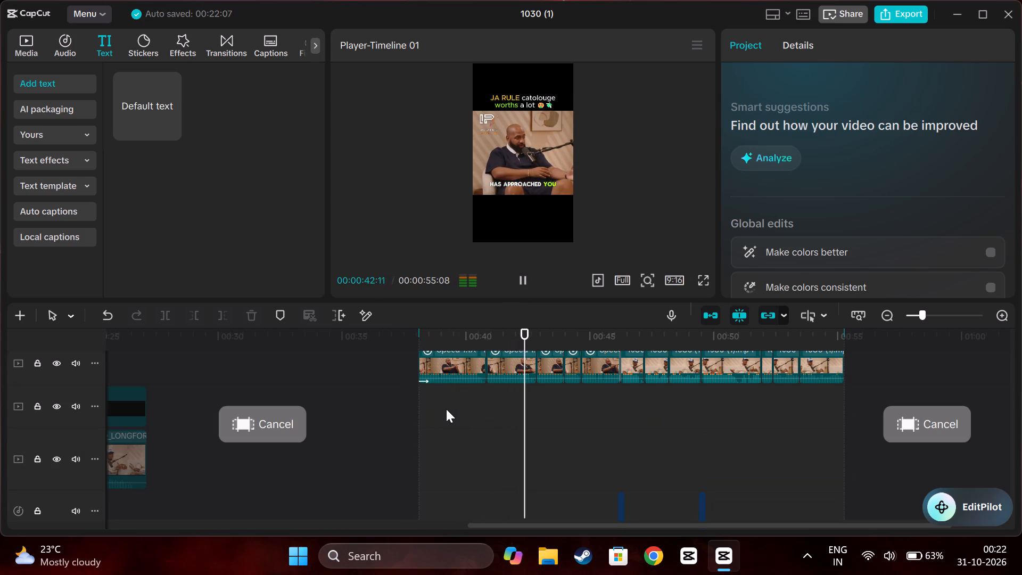
{"action": "key", "text": "space"}
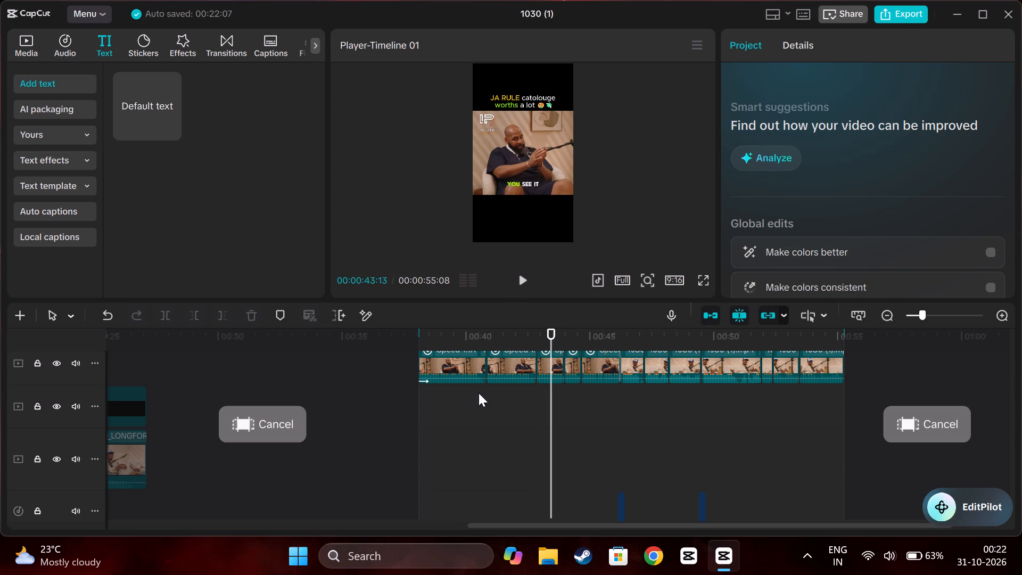
{"action": "left_click", "coordinate": [489, 394]}
{"action": "key", "text": "space"}
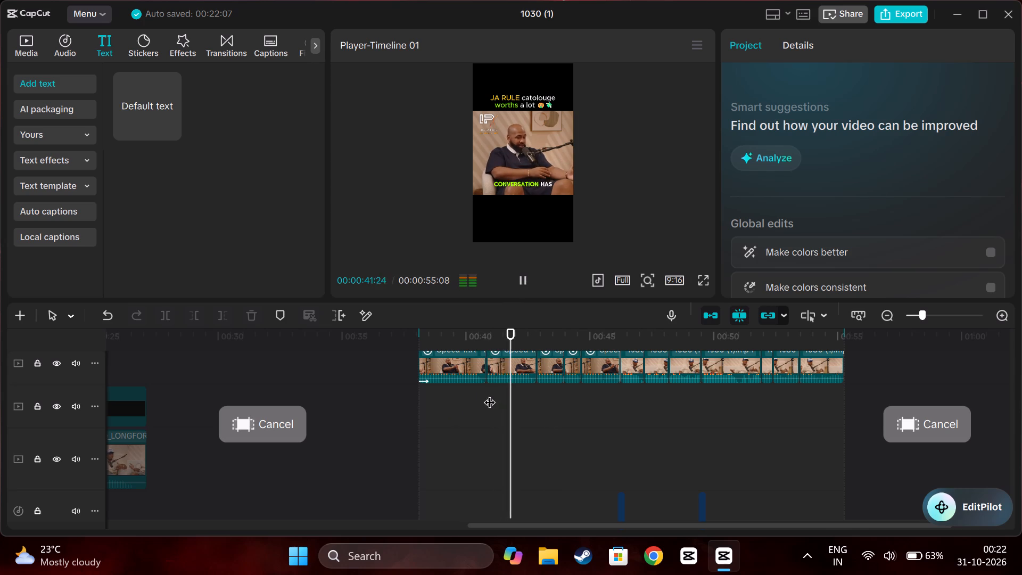
{"action": "key", "text": "space"}
{"action": "left_click", "coordinate": [489, 394]}
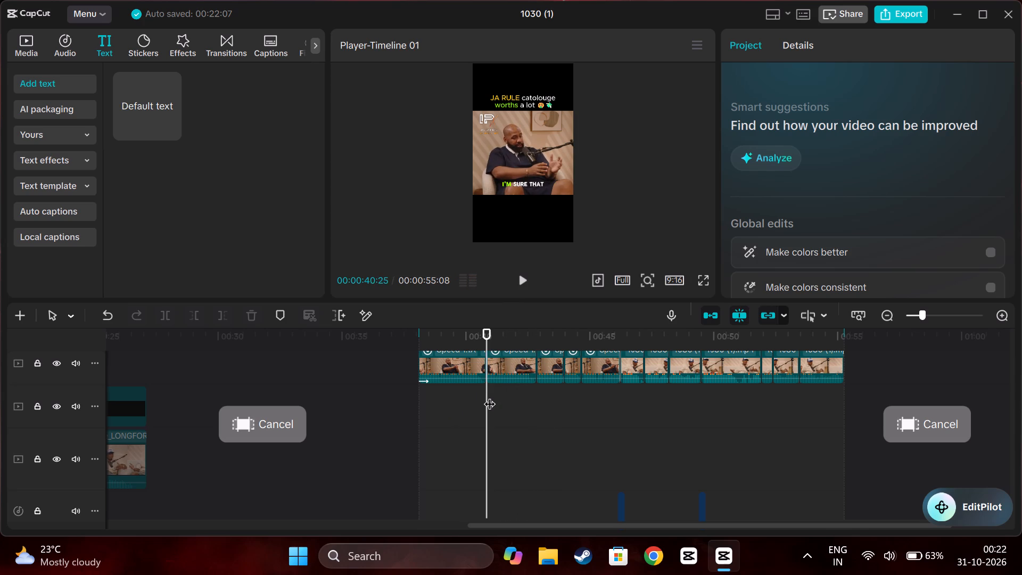
Examine the "I'M SURE THAT" caption section frame by frame from 00:00:40:25 onwards.
{"action": "key", "text": "Right"}
{"action": "key", "text": "Right"}
{"action": "key", "text": "Right"}
{"action": "key", "text": "Right"}
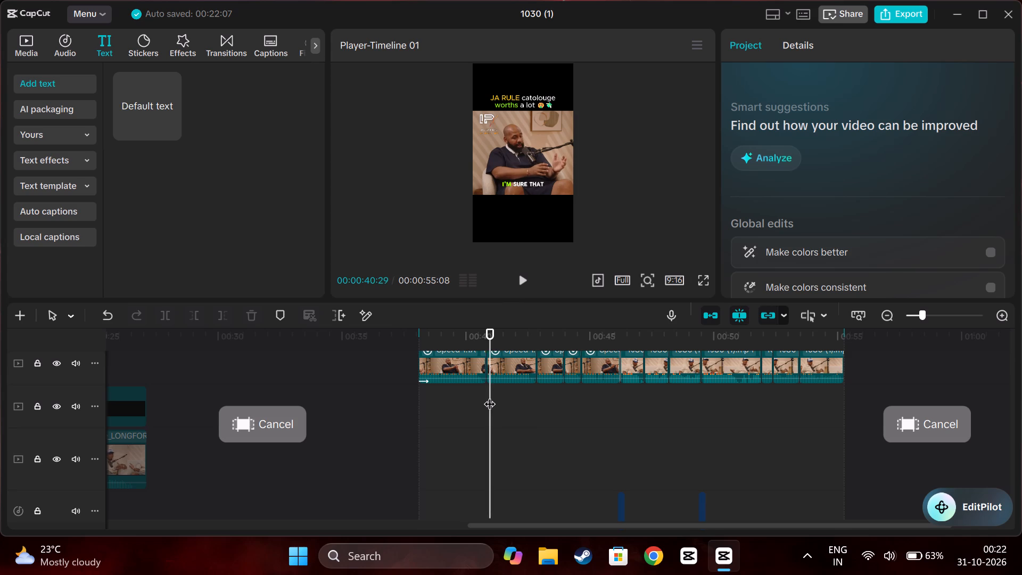
{"action": "key", "text": "Right"}
{"action": "key", "text": "Right"}
{"action": "key", "text": "Right"}
{"action": "key", "text": "Right"}
{"action": "key", "text": "Right"}
{"action": "key", "text": "Right"}
{"action": "key", "text": "Right"}
{"action": "key", "text": "Right"}
{"action": "key", "text": "Right"}
{"action": "key", "text": "Right"}
{"action": "key", "text": "Right"}
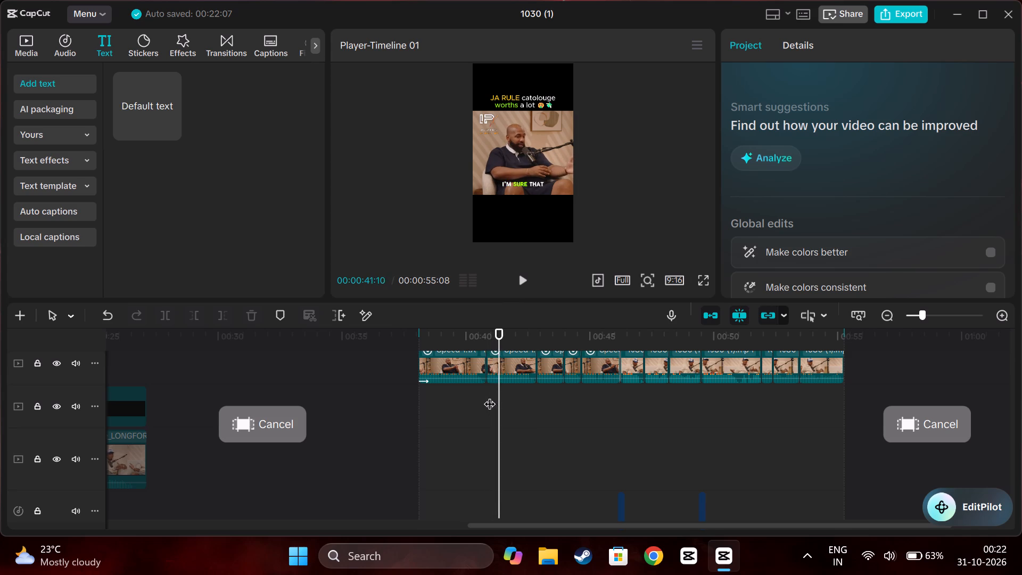
{"action": "key", "text": "Right"}
{"action": "key", "text": "Right"}
Replay the JA RULE clip's opening up to about 00:00:40:29 to hear where the first sentence ends.
{"action": "left_click", "coordinate": [444, 388]}
{"action": "left_click_drag", "start_coordinate": [443, 393], "coordinate": [403, 410]}
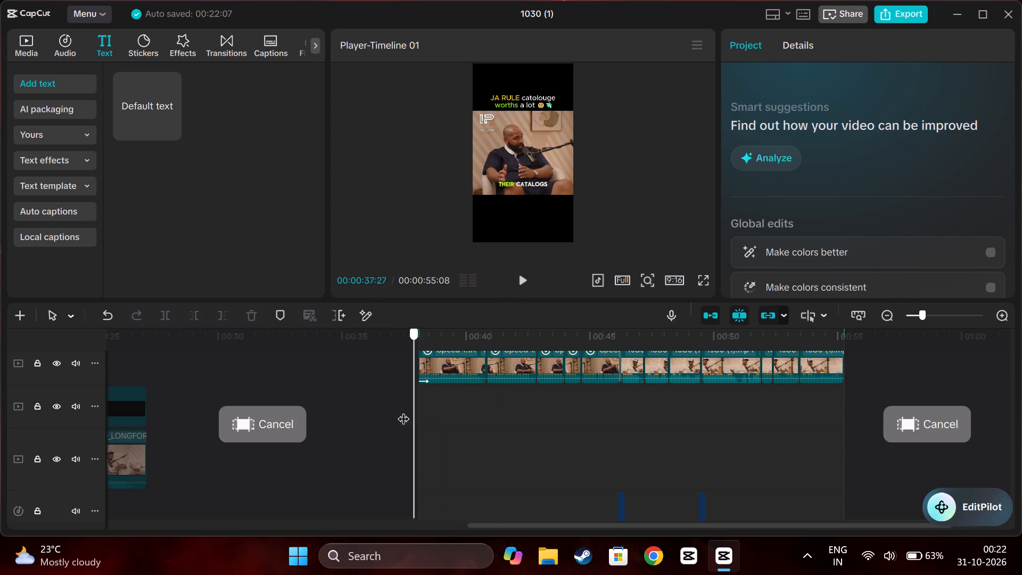
{"action": "left_click_drag", "start_coordinate": [403, 410], "coordinate": [422, 408]}
{"action": "key", "text": "space"}
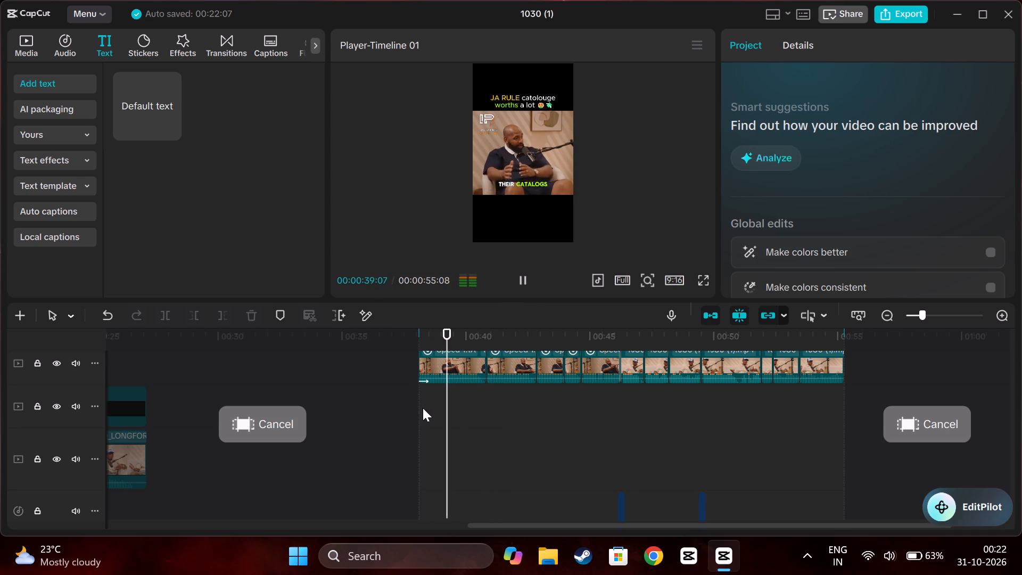
{"action": "key", "text": "space"}
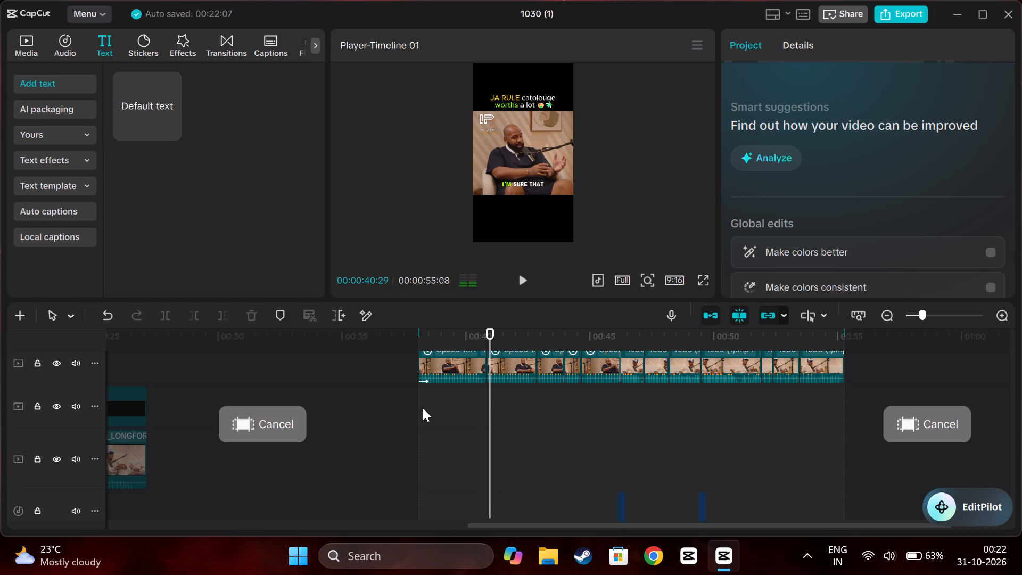
Copy the short "right" sound effect near 00:00:11 in the first clip and paste it at 00:00:40:14, on the "CATALOGS YEAH" caption.
{"action": "key", "text": "Left"}
{"action": "key", "text": "Left"}
{"action": "key", "text": "Left"}
{"action": "key", "text": "Left"}
{"action": "key", "text": "Left"}
{"action": "key", "text": "Left"}
{"action": "key", "text": "Left"}
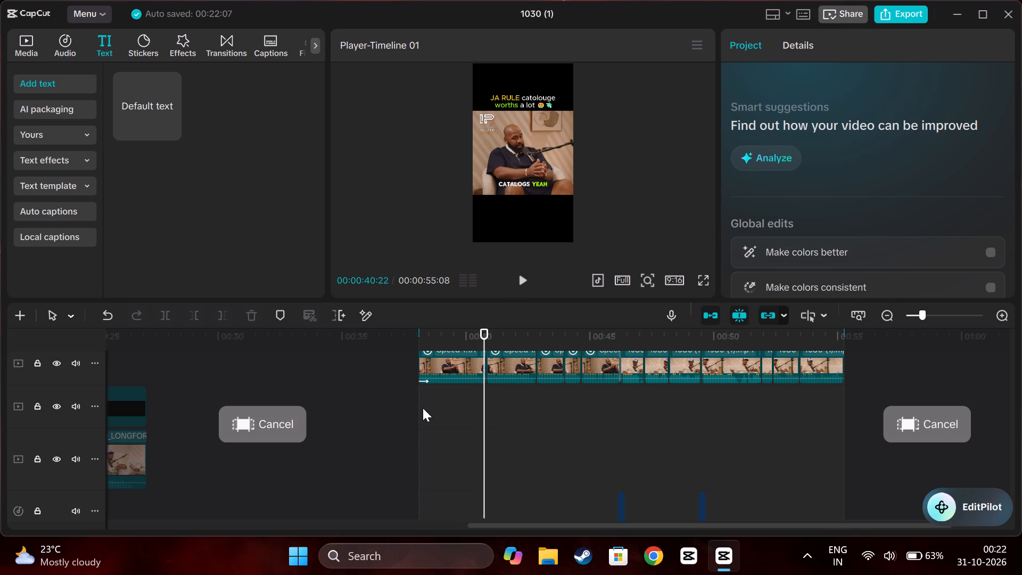
{"action": "key", "text": "Left"}
{"action": "key", "text": "Left"}
{"action": "key", "text": "Left"}
{"action": "key", "text": "Left"}
{"action": "key", "text": "Left"}
{"action": "key", "text": "Left"}
{"action": "key", "text": "Left"}
{"action": "key", "text": "Left"}
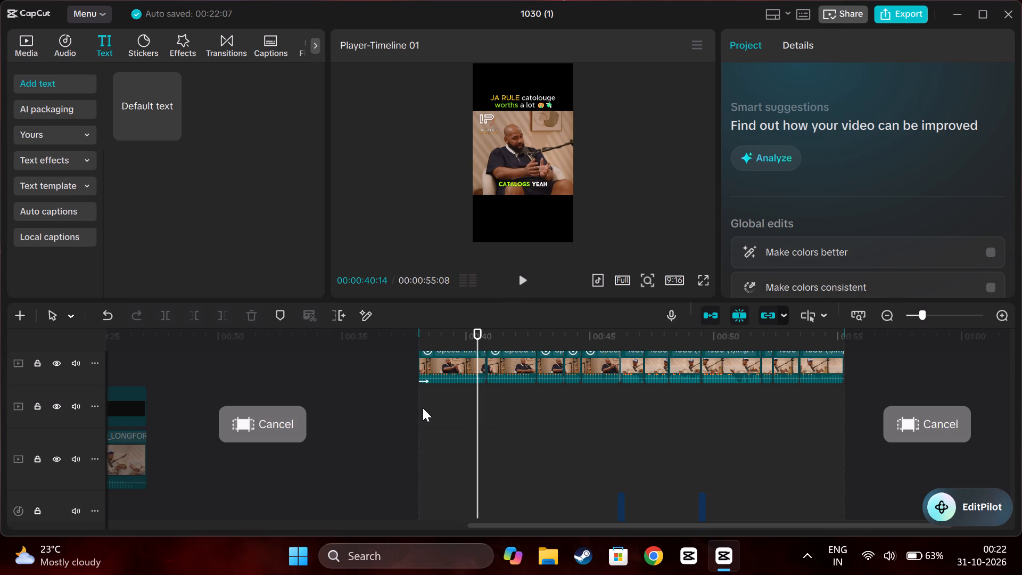
{"action": "scroll", "coordinate": [359, 482], "scroll_direction": "right", "scroll_amount": 10}
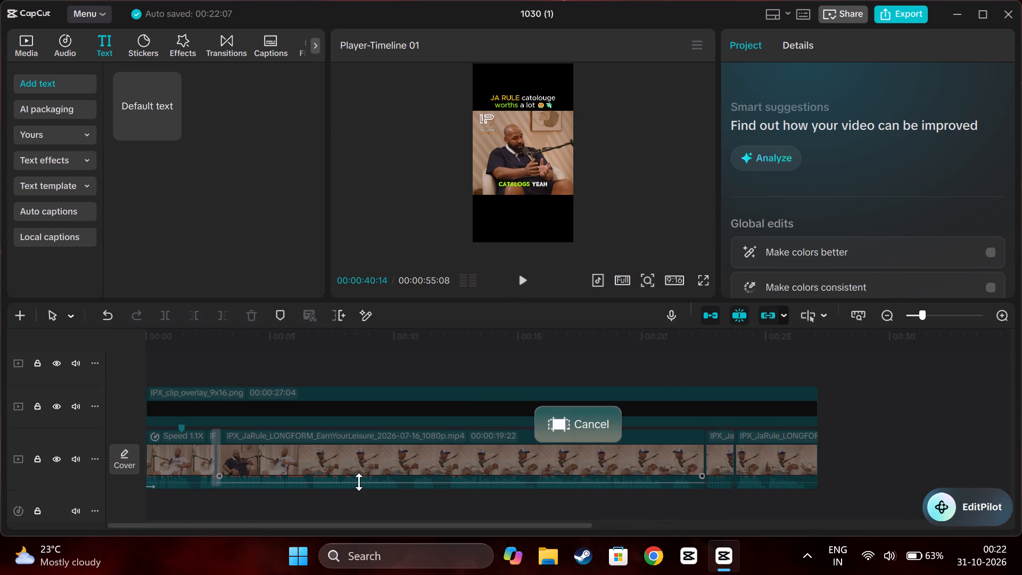
{"action": "scroll", "coordinate": [359, 482], "scroll_direction": "down", "scroll_amount": 3}
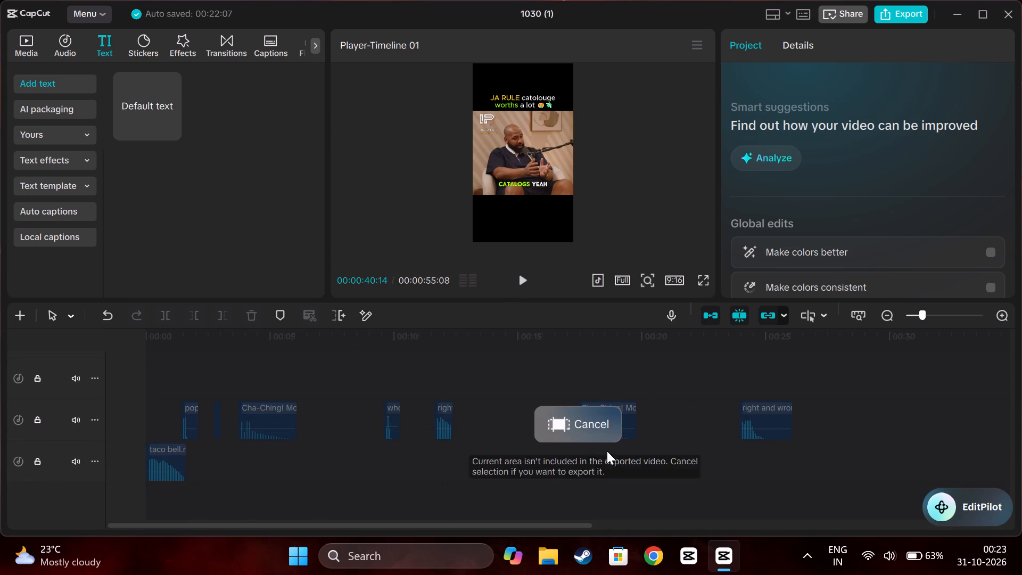
{"action": "left_click", "coordinate": [445, 430]}
{"action": "key", "text": "ctrl+c"}
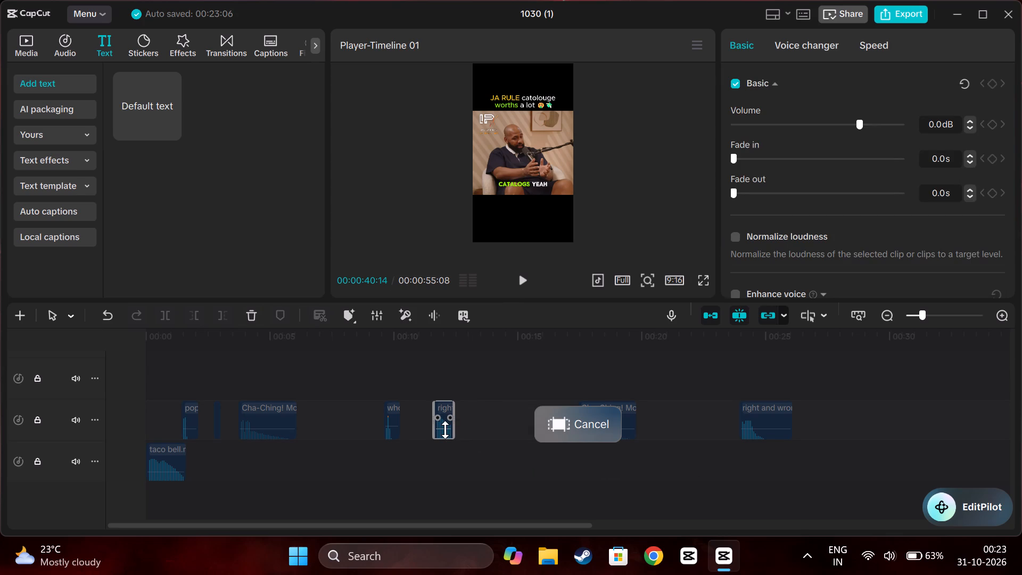
{"action": "key", "text": "ctrl+v"}
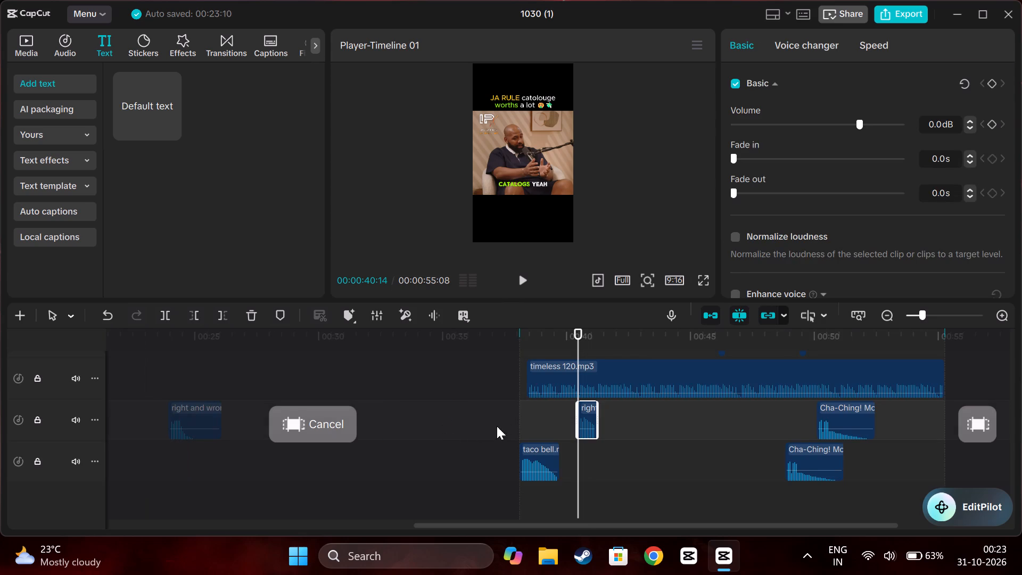
Play the JA RULE clip from its start to about 00:00:42 to check the pasted "right" sound effect.
{"action": "left_click", "coordinate": [525, 422]}
{"action": "key", "text": "space"}
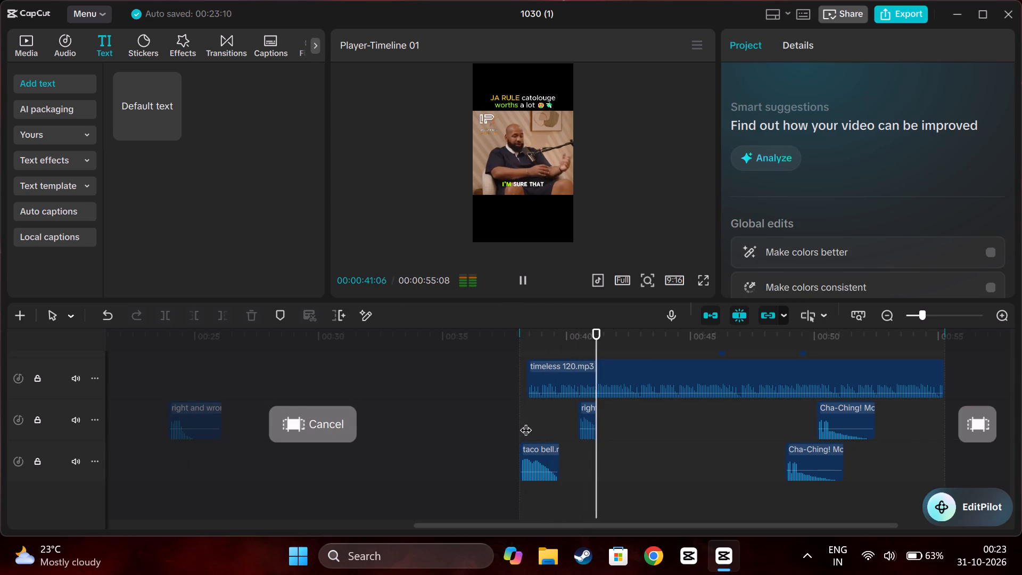
{"action": "key", "text": "space"}
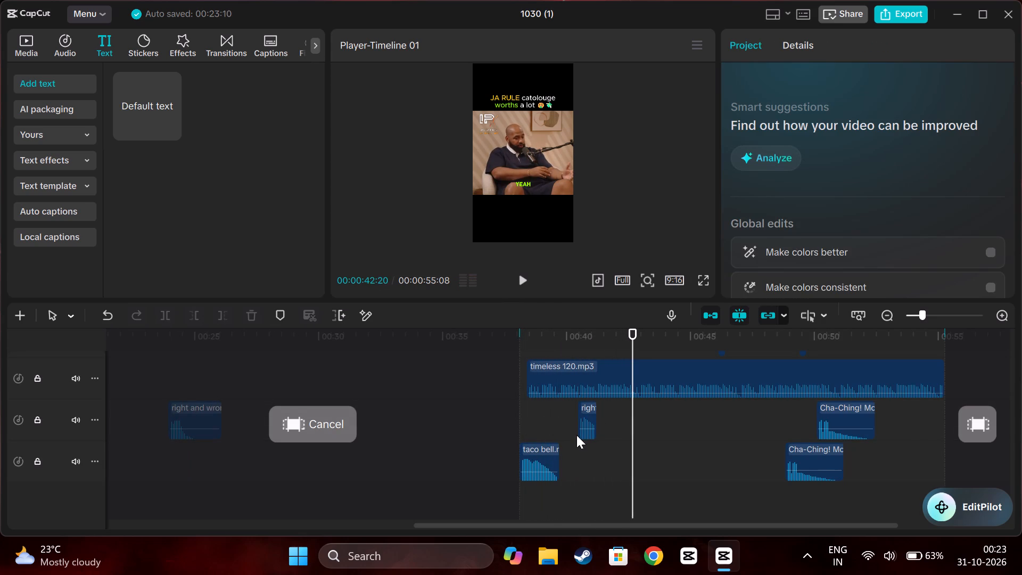
Delete the short "right" sound effect at 00:00:40:14 in the JA RULE clip.
{"action": "left_click", "coordinate": [576, 435]}
{"action": "left_click", "coordinate": [584, 430]}
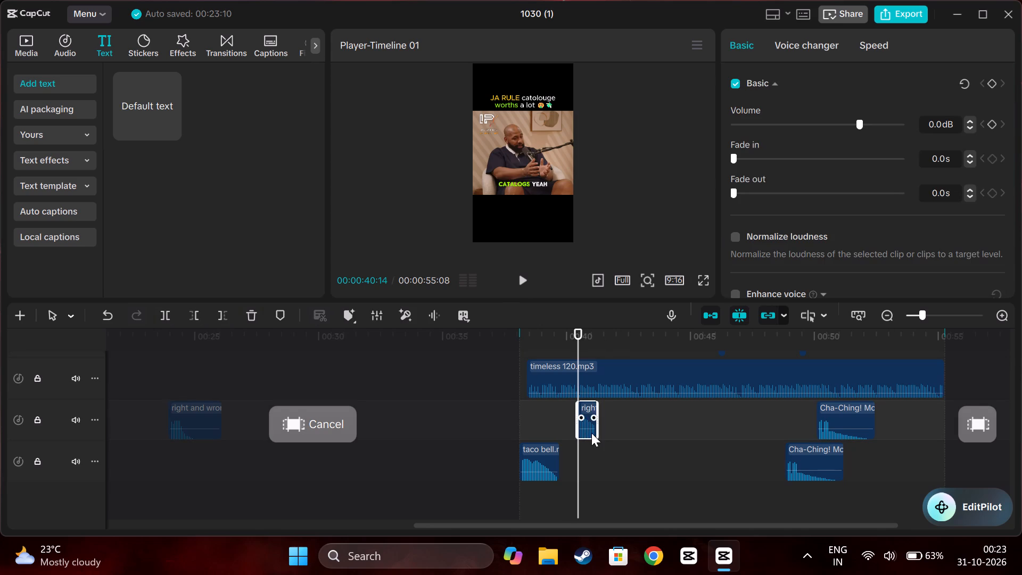
{"action": "left_click", "coordinate": [250, 314]}
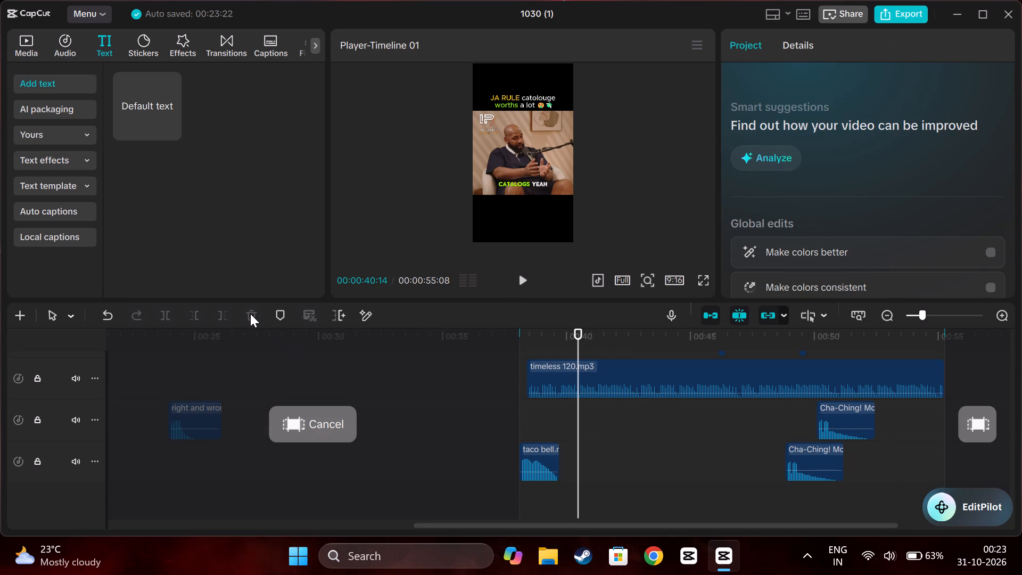
Copy the longer "right and wro…" sound effect near 00:00:24 in the first clip and paste it at 00:00:40:14, on the "CATALOGS YEAH" caption.
{"action": "scroll", "coordinate": [250, 314], "scroll_direction": "right", "scroll_amount": 4}
{"action": "scroll", "coordinate": [270, 382], "scroll_direction": "right", "scroll_amount": 4}
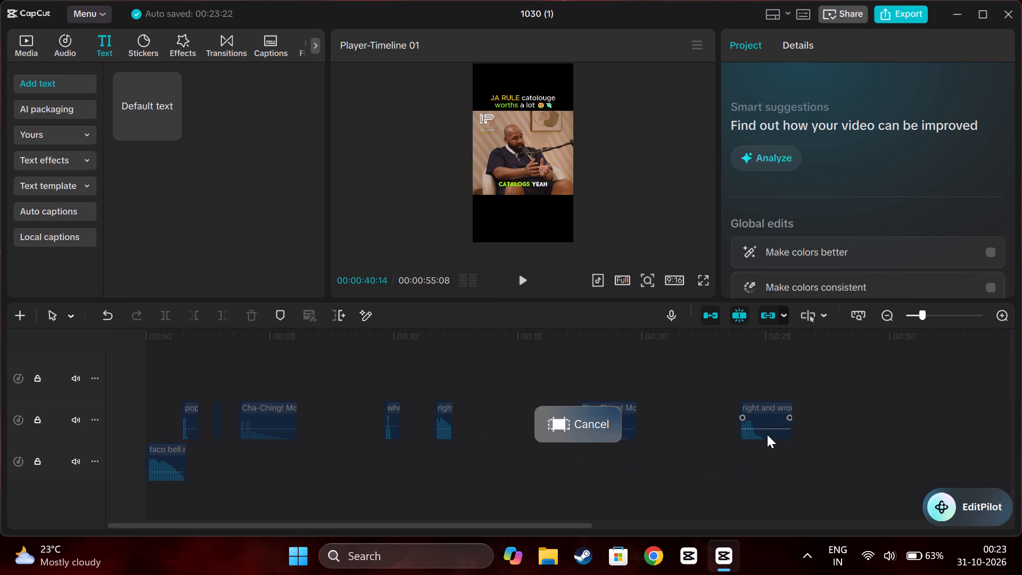
{"action": "left_click", "coordinate": [752, 434]}
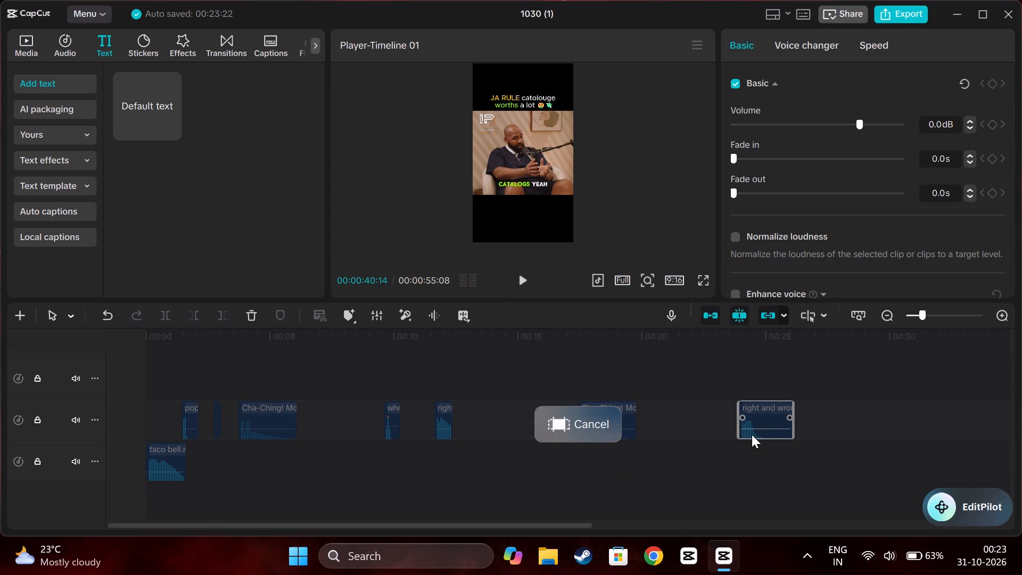
{"action": "key", "text": "ctrl+c"}
{"action": "key", "text": "ctrl+v"}
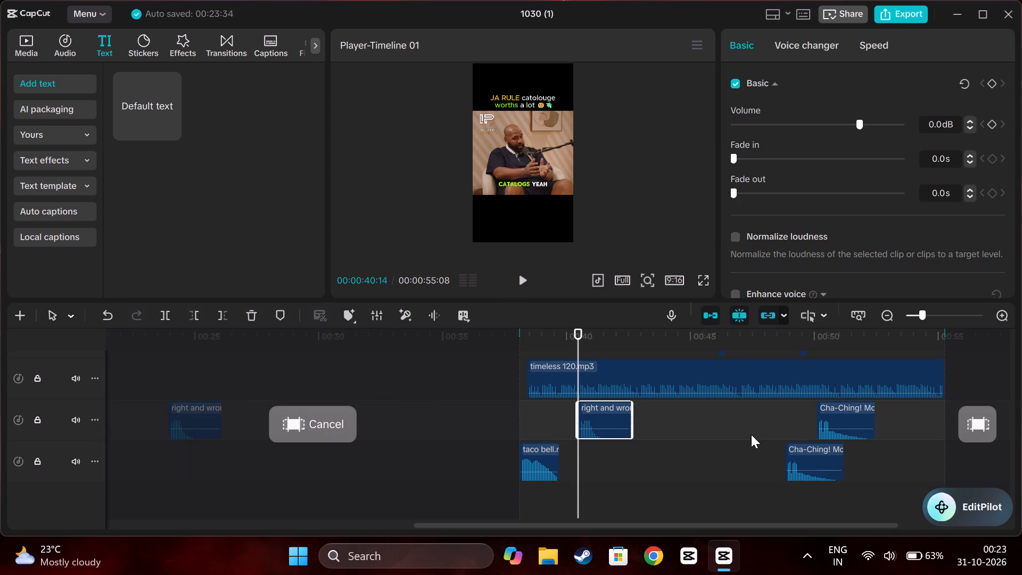
Replay the JA RULE clip's opening, up to about 00:00:42, to check the pasted "right and wro…" sound effect against the speech.
{"action": "left_click", "coordinate": [562, 425]}
{"action": "key", "text": "space"}
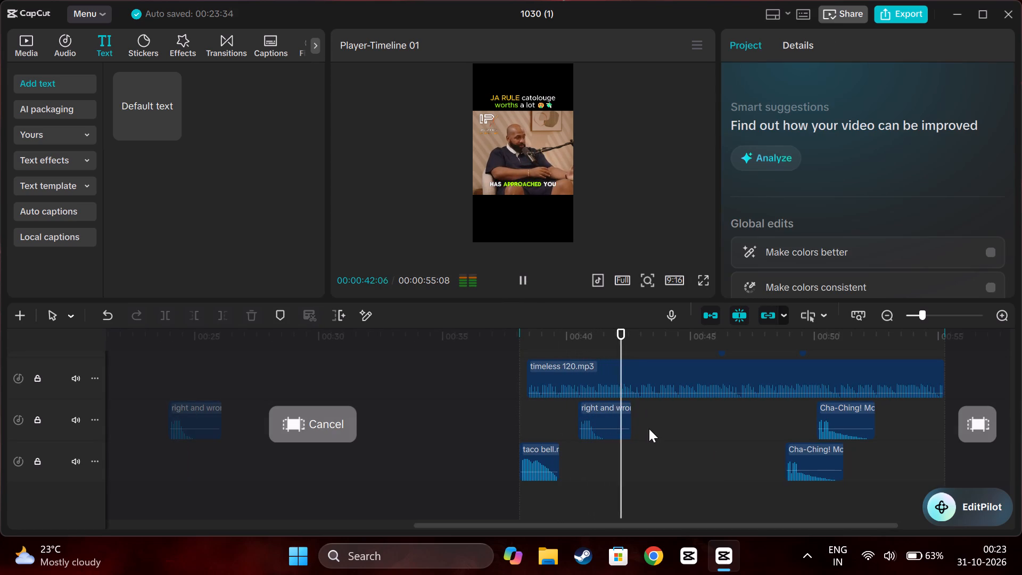
{"action": "left_click", "coordinate": [553, 421]}
{"action": "left_click_drag", "start_coordinate": [553, 421], "coordinate": [523, 425]}
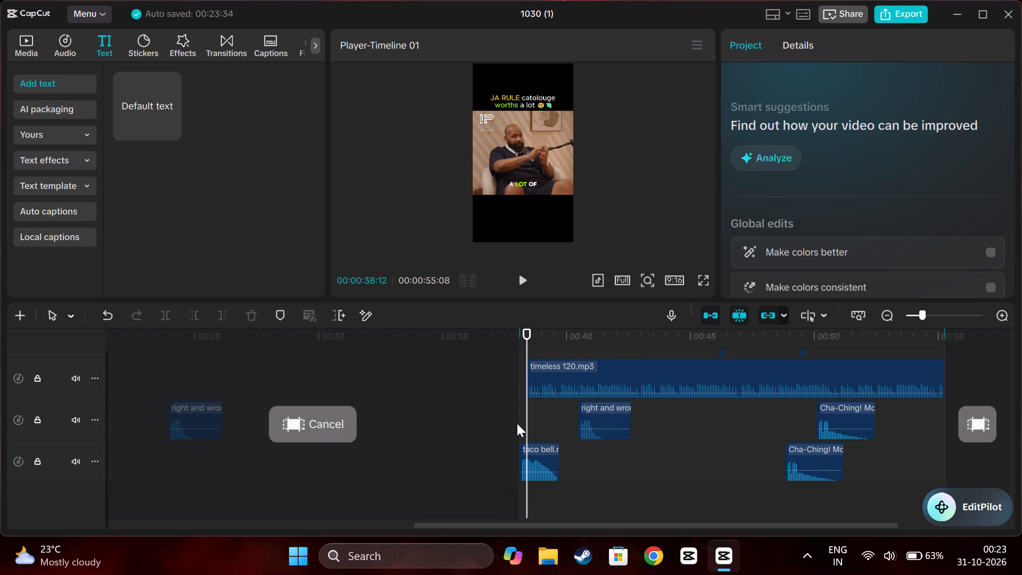
{"action": "left_click", "coordinate": [517, 423]}
{"action": "key", "text": "space"}
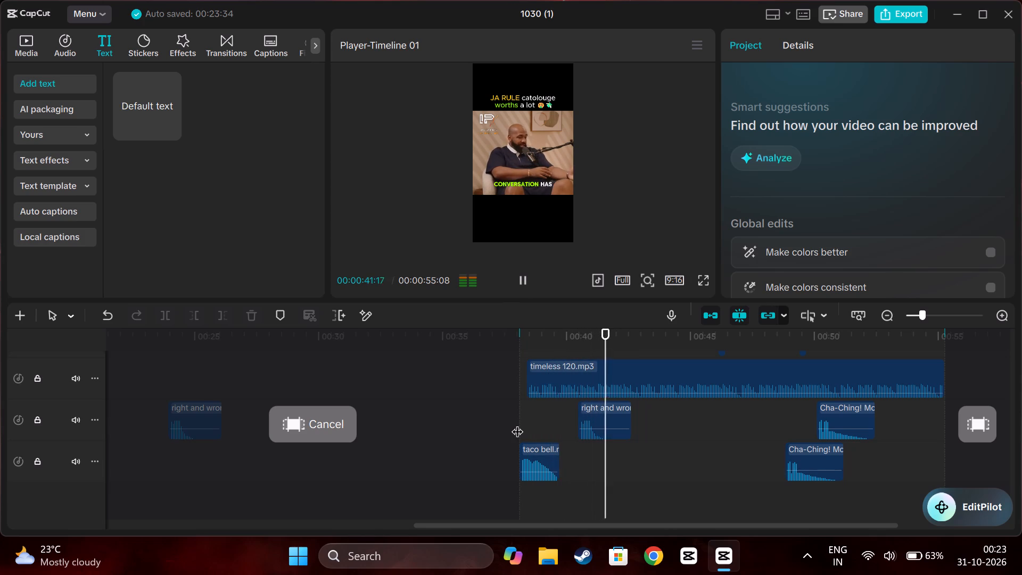
{"action": "left_click", "coordinate": [544, 415]}
{"action": "key", "text": "space"}
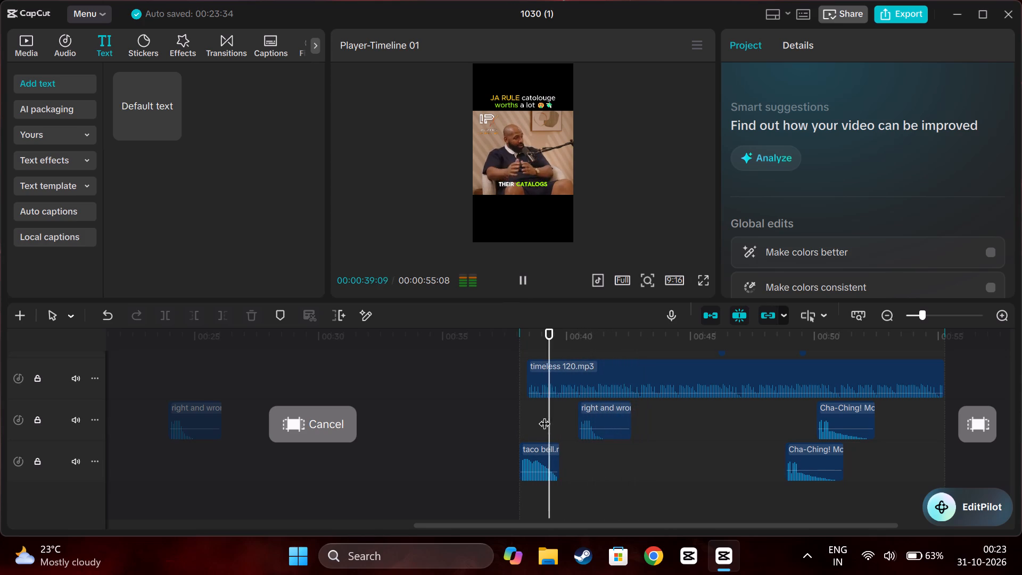